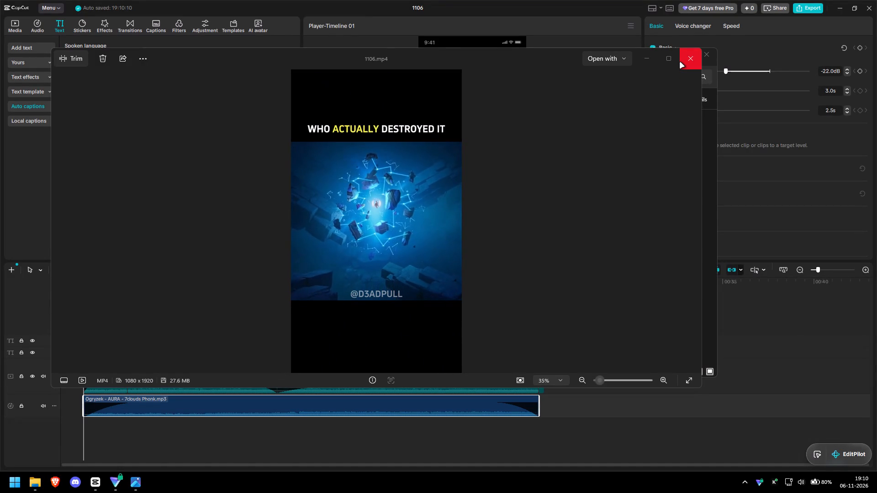
Close the 1106.mp4 preview and put away the Youtube folder window to get back to the CapCut project.
{"action": "left_click", "coordinate": [680, 63]}
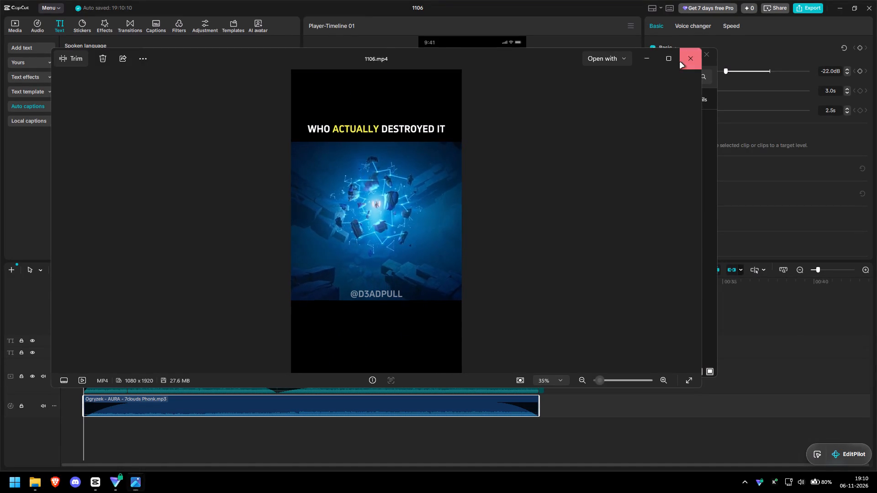
{"action": "left_click", "coordinate": [667, 52]}
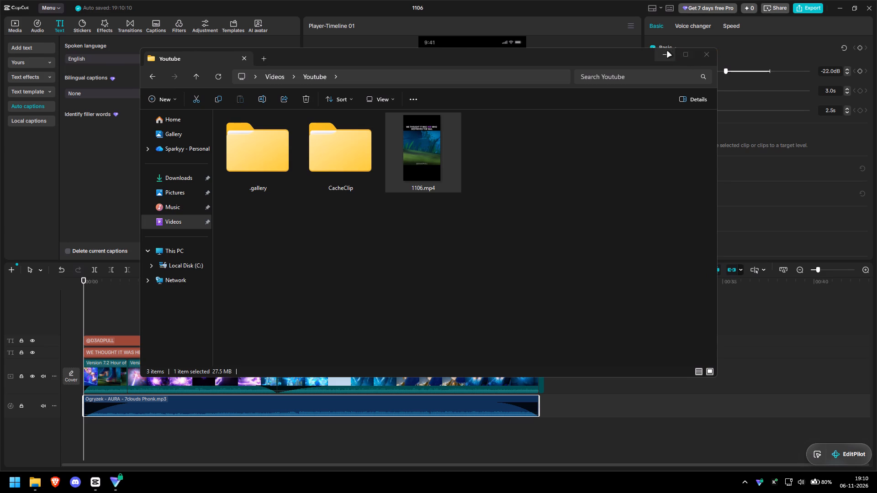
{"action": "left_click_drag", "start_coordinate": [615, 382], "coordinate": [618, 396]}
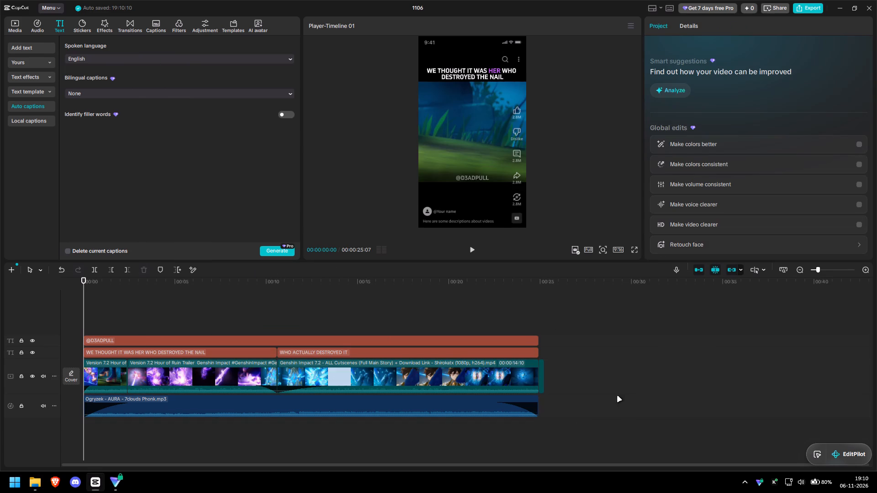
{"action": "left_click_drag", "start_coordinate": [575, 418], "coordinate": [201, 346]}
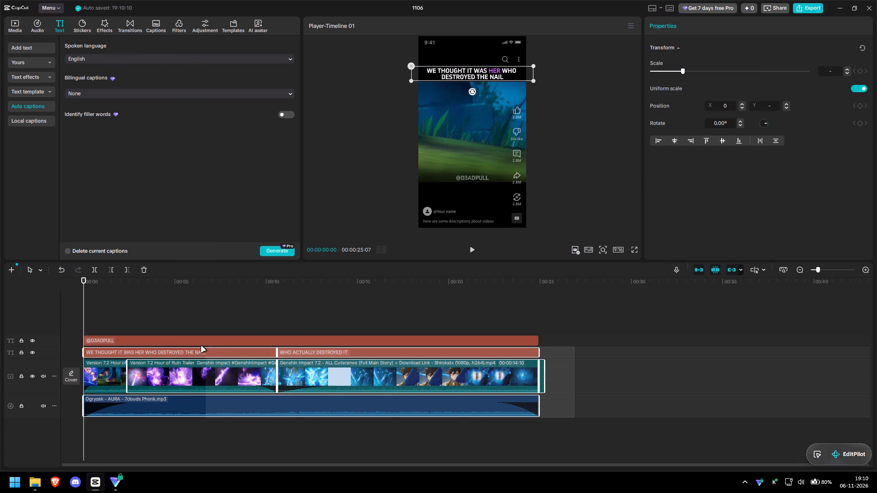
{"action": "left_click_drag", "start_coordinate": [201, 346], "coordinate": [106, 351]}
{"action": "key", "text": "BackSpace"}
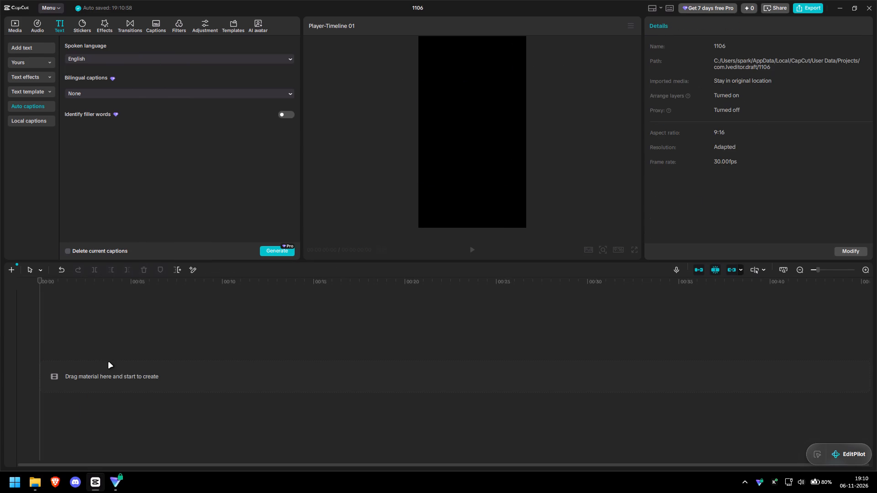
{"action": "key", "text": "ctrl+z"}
Turn off linkage between the main track clips and the other timeline items.
{"action": "left_click", "coordinate": [393, 381]}
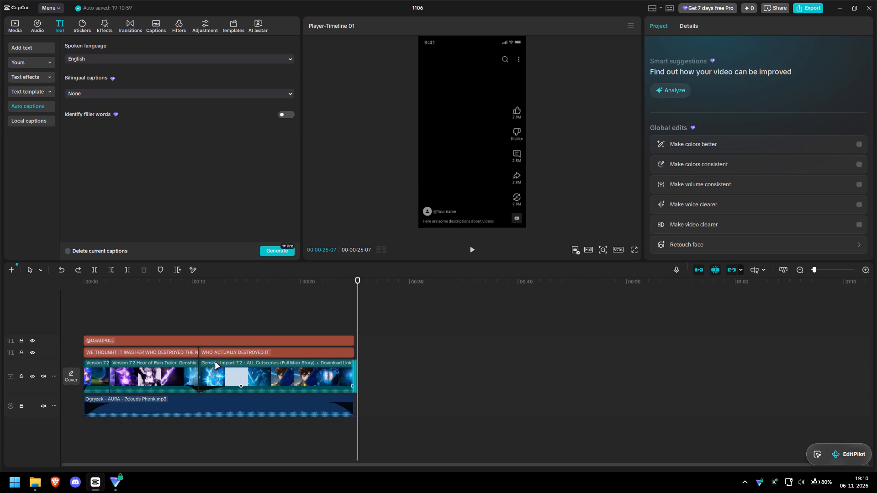
{"action": "left_click_drag", "start_coordinate": [366, 358], "coordinate": [435, 410]}
{"action": "left_click", "coordinate": [714, 273]}
{"action": "left_click", "coordinate": [714, 273]}
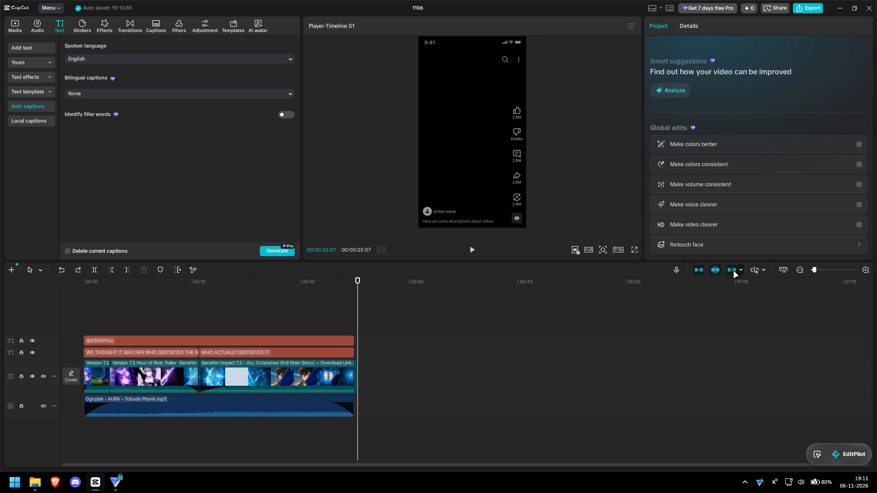
{"action": "left_click", "coordinate": [741, 271]}
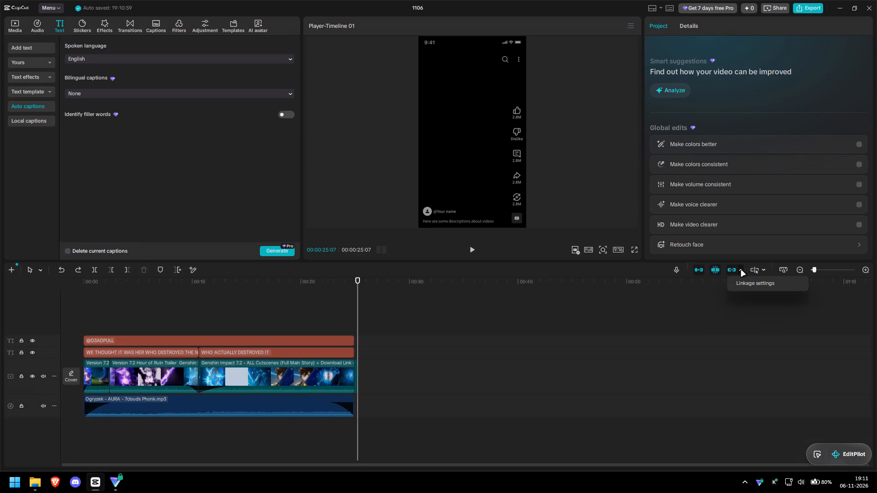
{"action": "left_click", "coordinate": [741, 271]}
{"action": "left_click", "coordinate": [733, 272]}
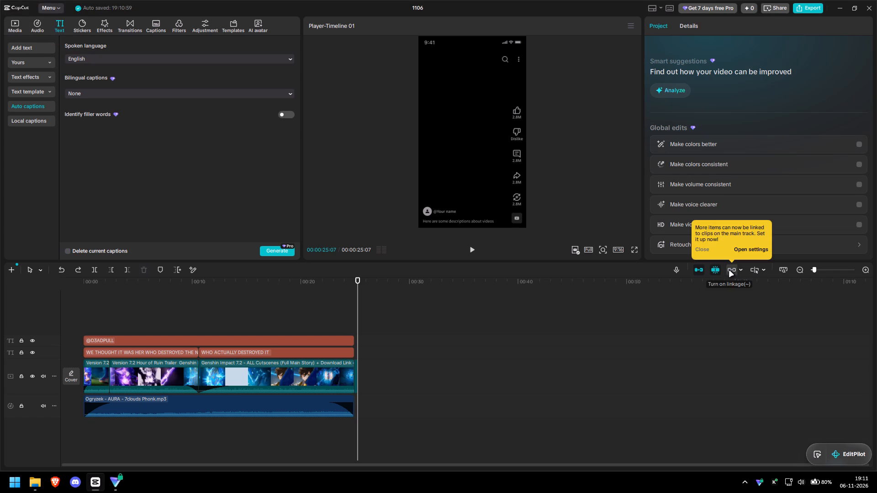
{"action": "left_click_drag", "start_coordinate": [459, 372], "coordinate": [445, 375]}
{"action": "left_click_drag", "start_coordinate": [415, 411], "coordinate": [324, 377]}
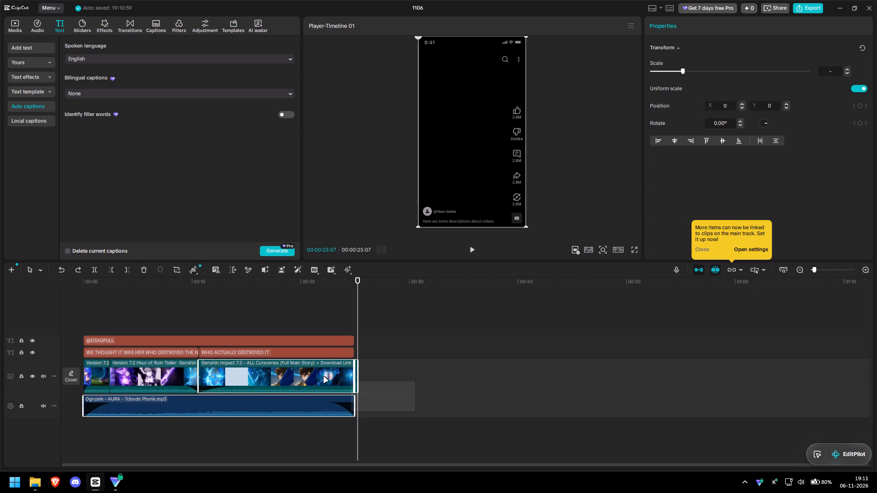
{"action": "left_click_drag", "start_coordinate": [324, 377], "coordinate": [87, 354]}
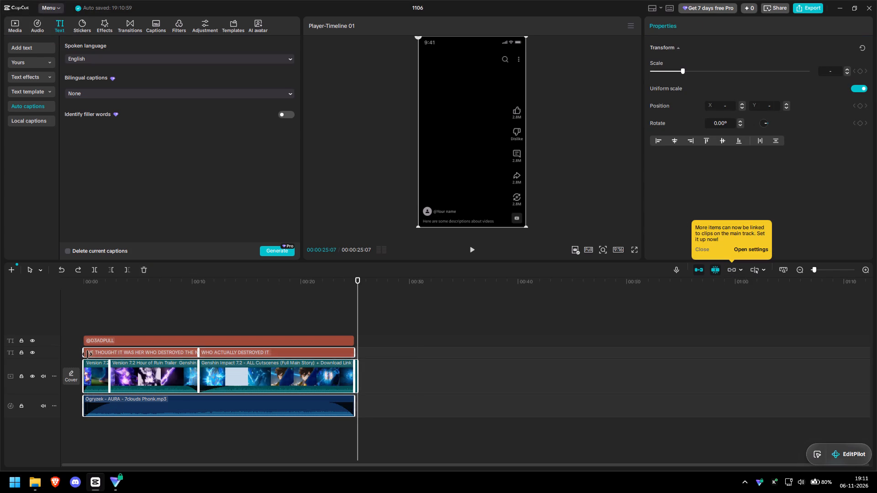
{"action": "key", "text": "BackSpace"}
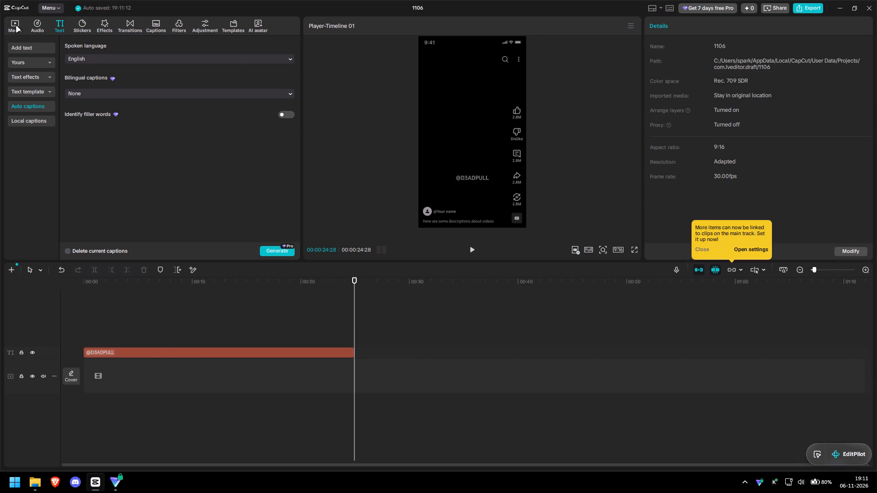
Import Screenshot 2026-10-29 233523.png from the Downloads folder into the project media.
{"action": "left_click", "coordinate": [16, 26]}
{"action": "left_click", "coordinate": [163, 146]}
{"action": "key", "text": "ctrl+i"}
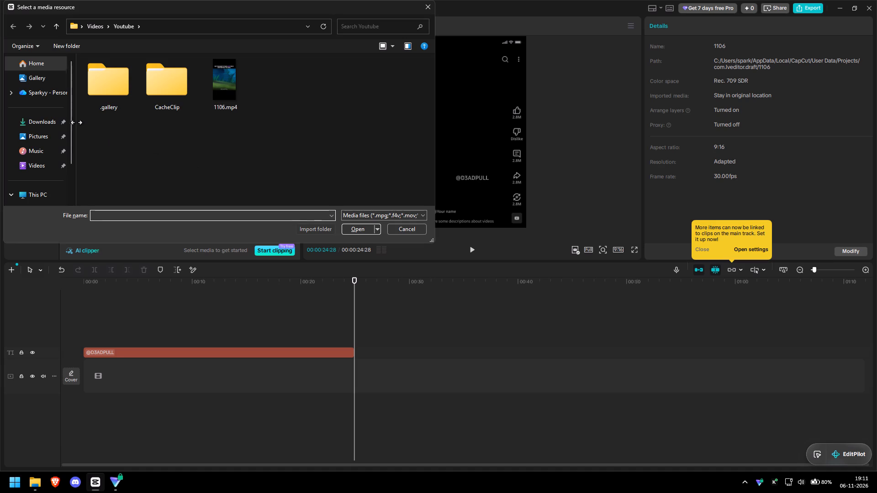
{"action": "left_click", "coordinate": [34, 116]}
{"action": "scroll", "coordinate": [161, 119], "scroll_direction": "down", "scroll_amount": 2}
{"action": "left_click", "coordinate": [177, 104]}
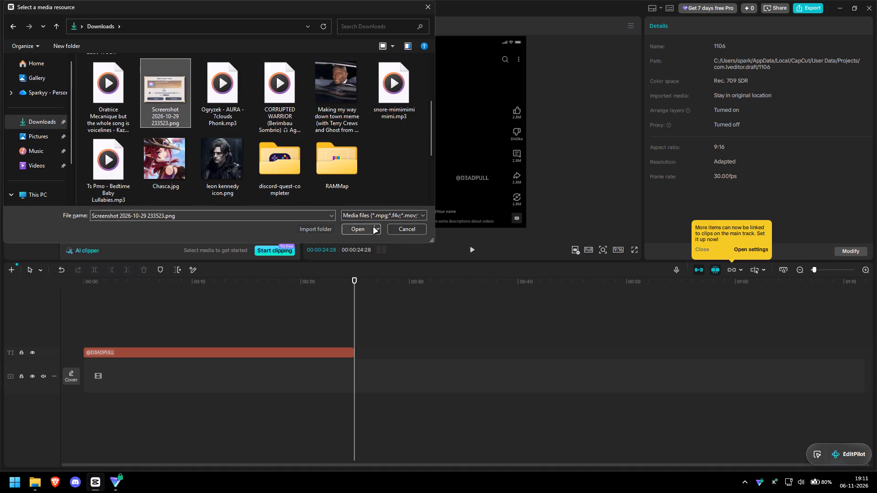
{"action": "left_click", "coordinate": [367, 228]}
Place the imported screenshot at the start of the main video track.
{"action": "left_click_drag", "start_coordinate": [160, 142], "coordinate": [116, 343]}
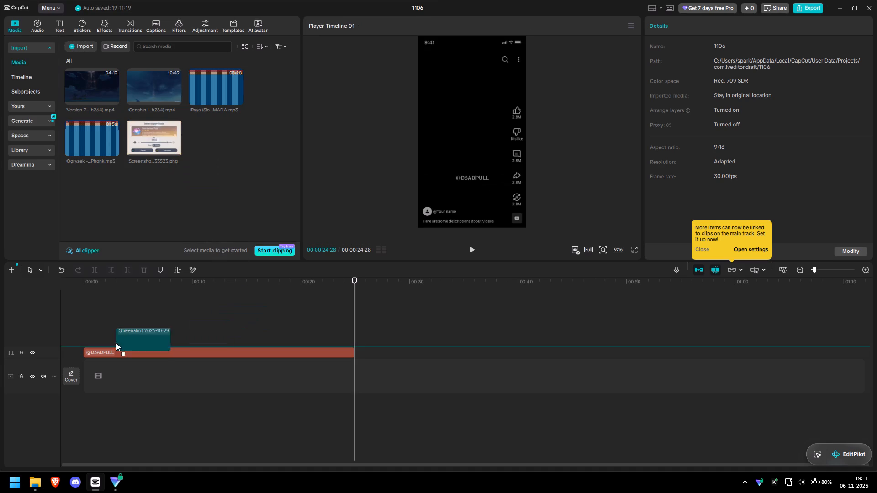
{"action": "left_click_drag", "start_coordinate": [116, 343], "coordinate": [85, 371]}
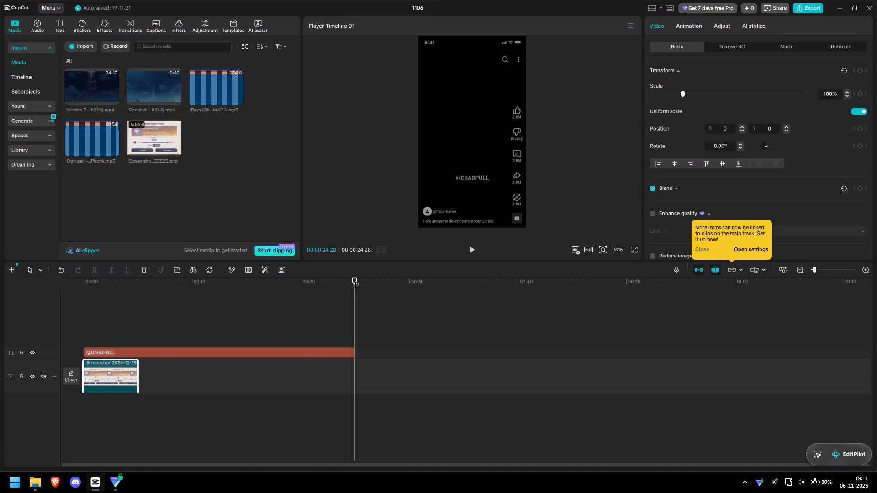
At the start of the timeline, move the screenshot image up to slightly above the frame's centre, keeping it horizontally centred.
{"action": "left_click_drag", "start_coordinate": [355, 279], "coordinate": [67, 285]}
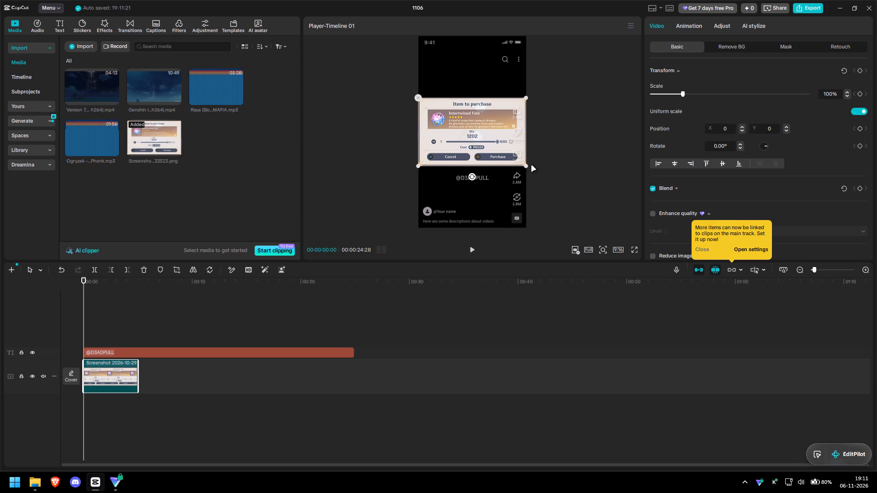
{"action": "left_click_drag", "start_coordinate": [459, 135], "coordinate": [459, 107]}
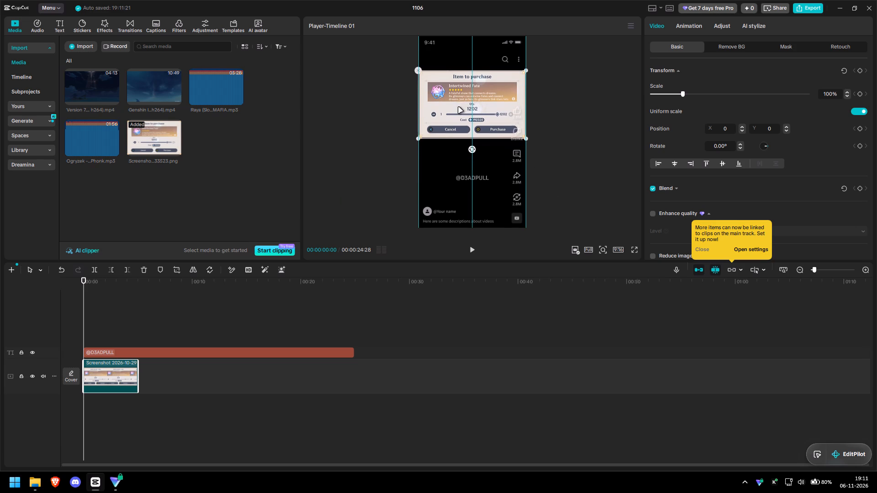
{"action": "left_click_drag", "start_coordinate": [459, 107], "coordinate": [459, 115]}
{"action": "left_click", "coordinate": [392, 131]}
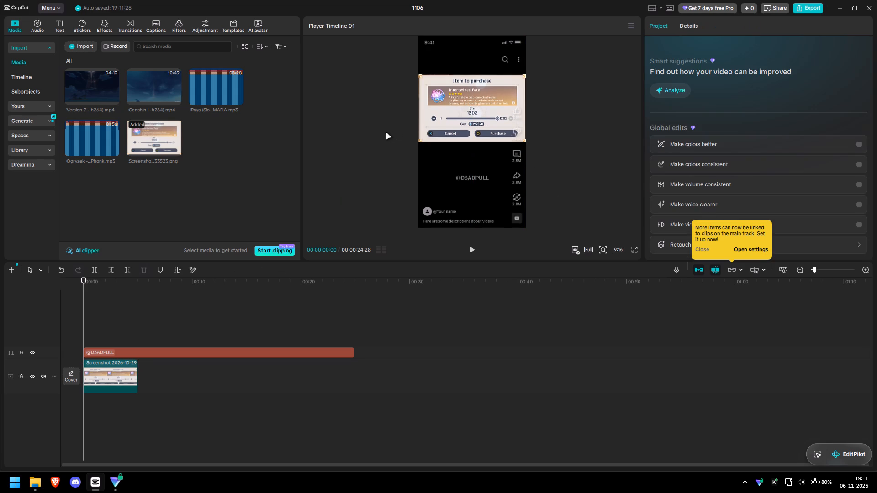
Switch to the Brave browser and open the Tenor home page.
{"action": "key", "text": "super+2"}
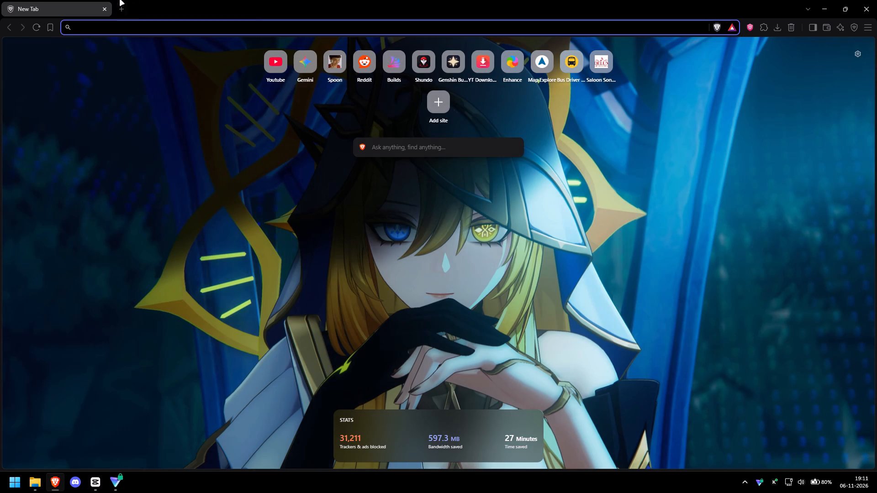
{"action": "type", "text": "gif"}
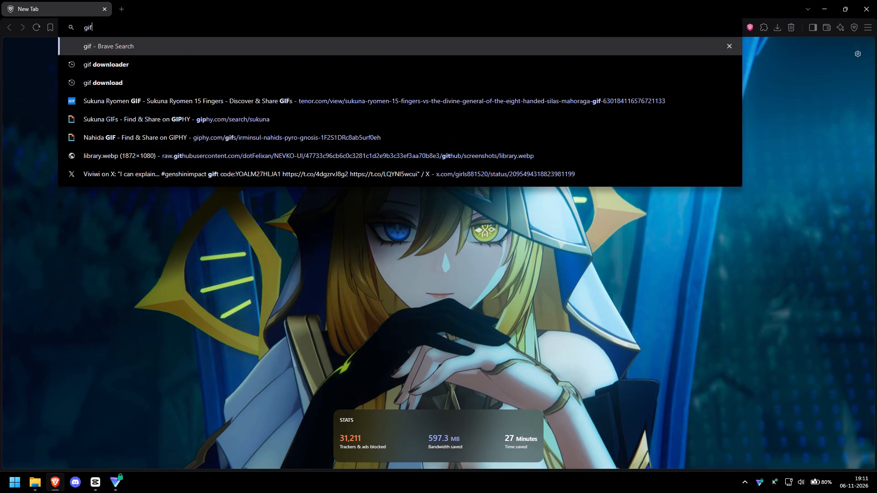
{"action": "key", "text": "Up"}
{"action": "key", "text": "Up"}
{"action": "key", "text": "Up"}
{"action": "key", "text": "Up"}
{"action": "key", "text": "Up"}
{"action": "key", "text": "Return"}
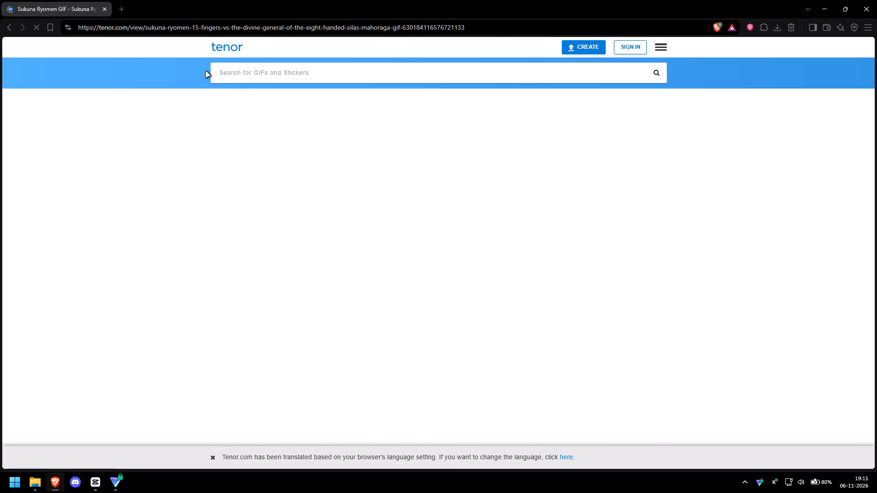
{"action": "left_click", "coordinate": [224, 43]}
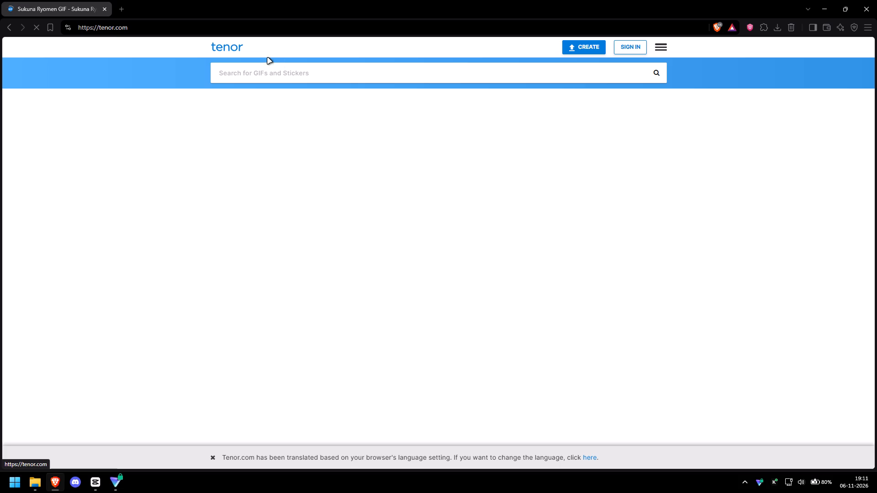
Search Tenor for "genshin meme".
{"action": "left_click", "coordinate": [314, 69]}
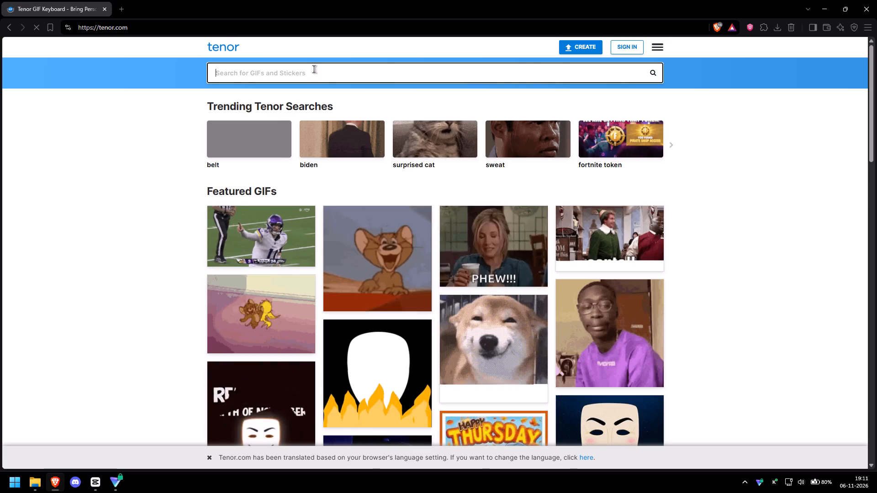
{"action": "type", "text": "genhin"}
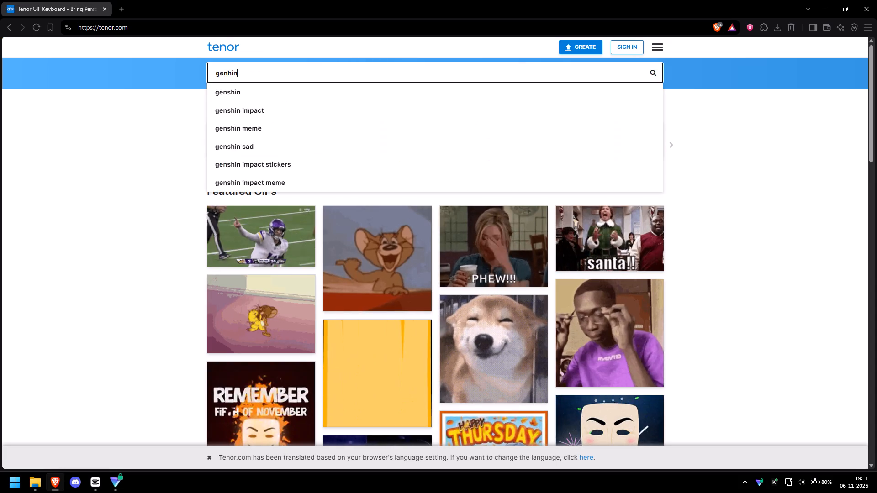
{"action": "key", "text": "BackSpace"}
{"action": "key", "text": "BackSpace"}
{"action": "key", "text": "BackSpace"}
{"action": "type", "text": "shin meme"}
{"action": "key", "text": "Return"}
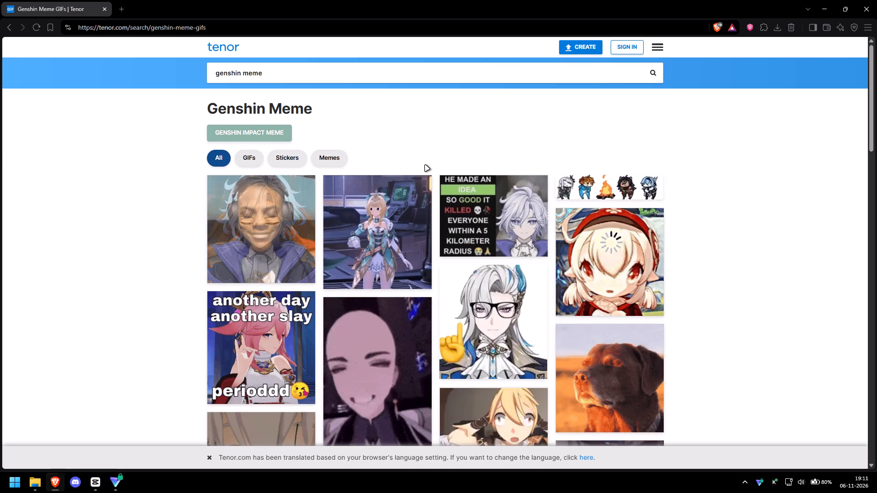
Browse the Genshin meme GIF results for one that suits the video.
{"action": "scroll", "coordinate": [703, 132], "scroll_direction": "down", "scroll_amount": 1}
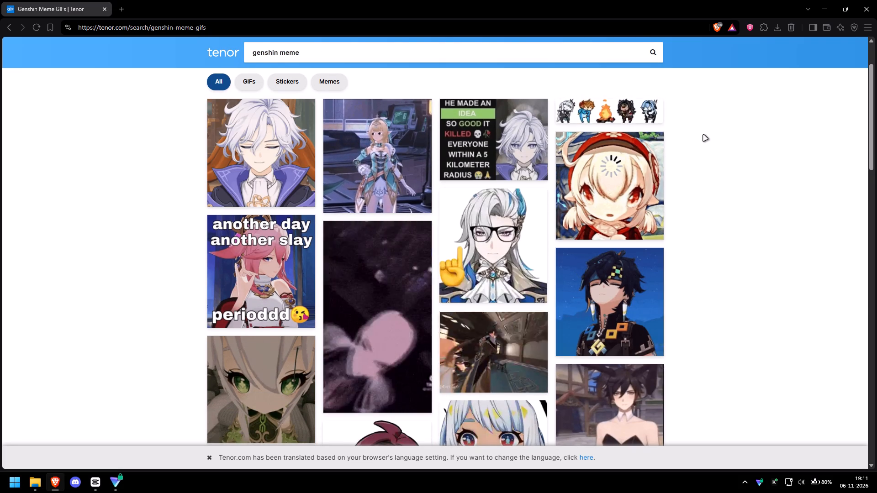
{"action": "scroll", "coordinate": [721, 184], "scroll_direction": "down", "scroll_amount": 4}
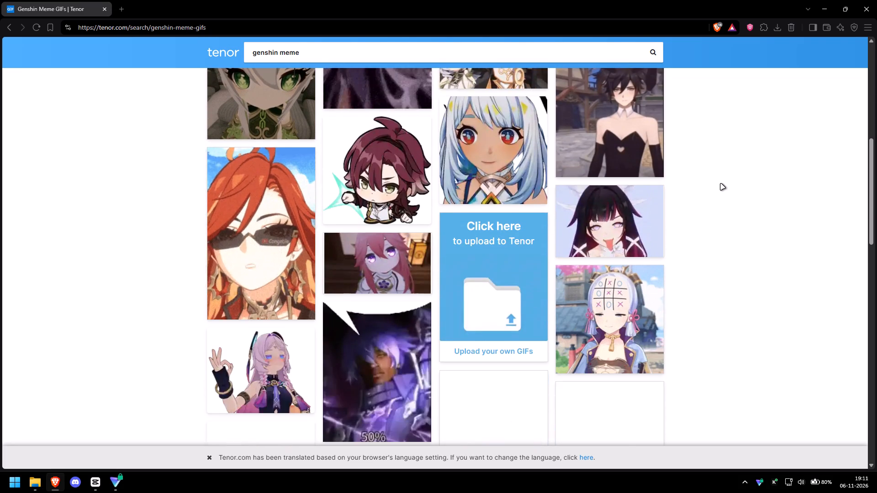
{"action": "scroll", "coordinate": [269, 215], "scroll_direction": "up", "scroll_amount": 2}
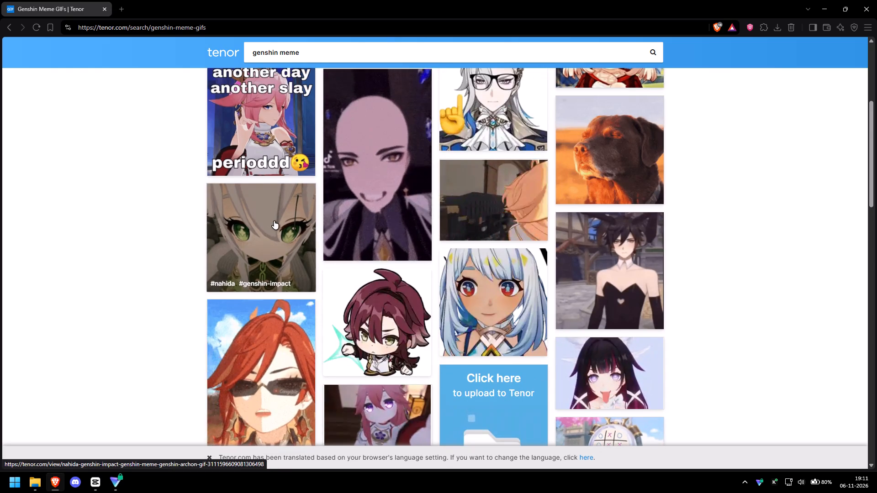
{"action": "scroll", "coordinate": [335, 249], "scroll_direction": "down", "scroll_amount": 3}
{"action": "scroll", "coordinate": [643, 257], "scroll_direction": "down", "scroll_amount": 3}
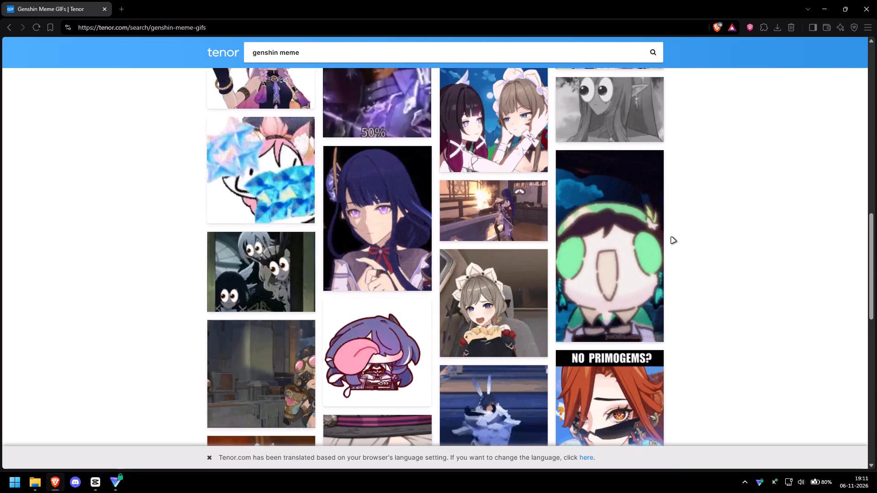
{"action": "scroll", "coordinate": [675, 240], "scroll_direction": "down", "scroll_amount": 1}
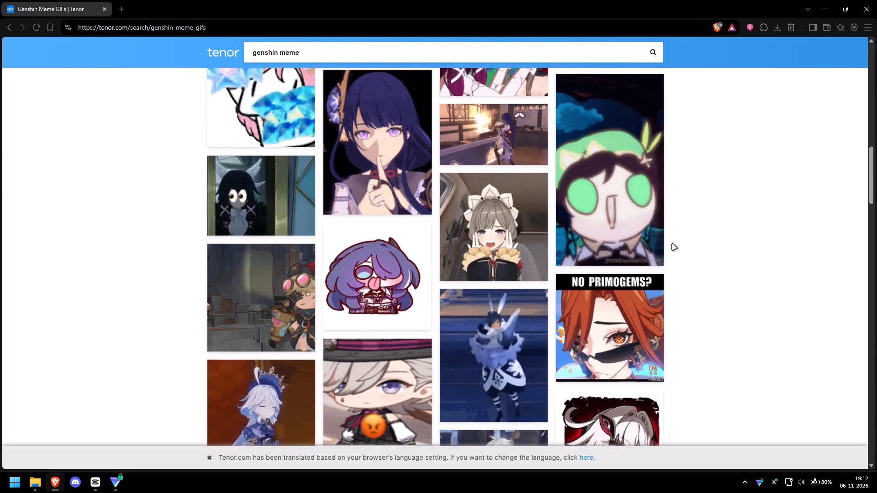
{"action": "scroll", "coordinate": [724, 237], "scroll_direction": "down", "scroll_amount": 1}
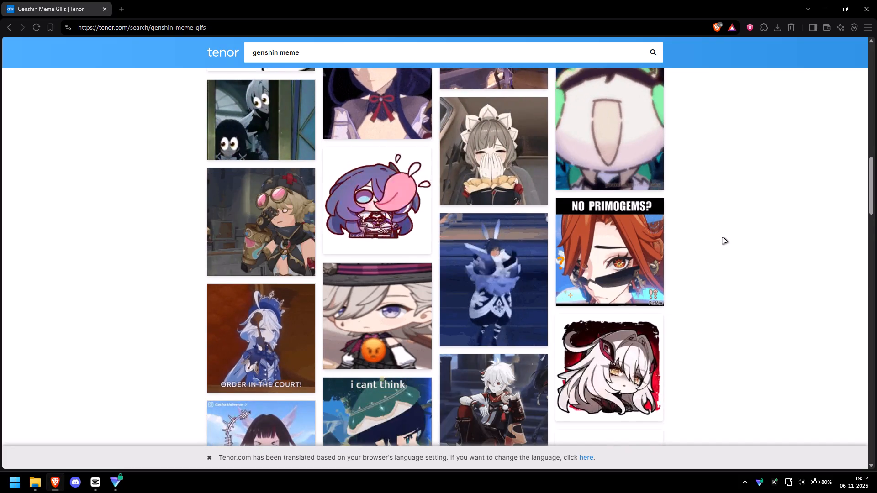
{"action": "scroll", "coordinate": [723, 238], "scroll_direction": "down", "scroll_amount": 2}
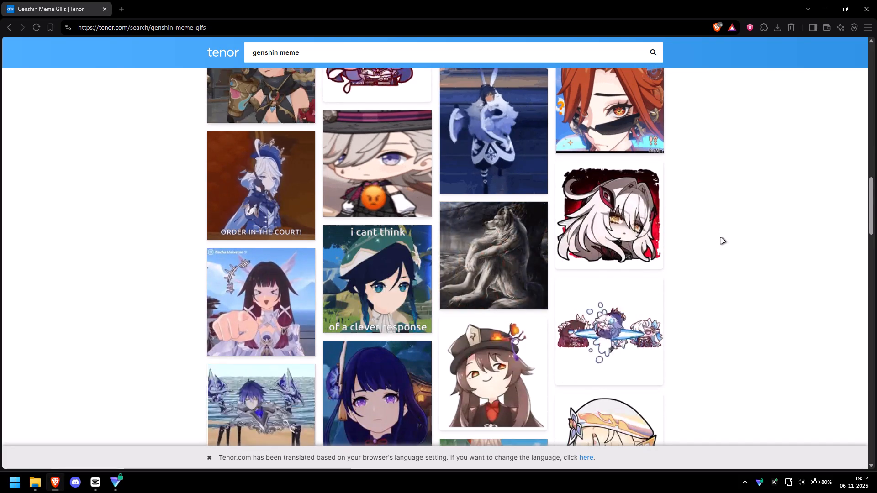
{"action": "scroll", "coordinate": [721, 238], "scroll_direction": "down", "scroll_amount": 4}
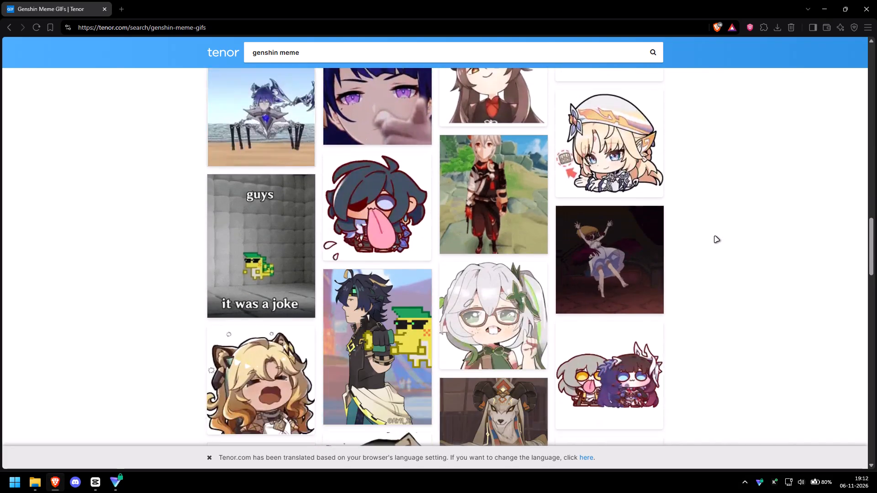
{"action": "scroll", "coordinate": [714, 236], "scroll_direction": "up", "scroll_amount": 18}
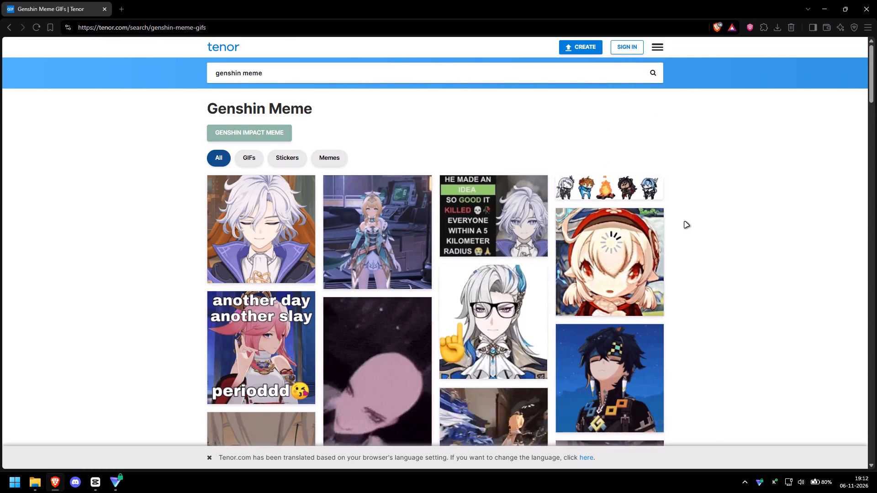
Open the Vesna GIF of the blonde girl by the computer screen and look through its page and related GIFs.
{"action": "left_click", "coordinate": [372, 236]}
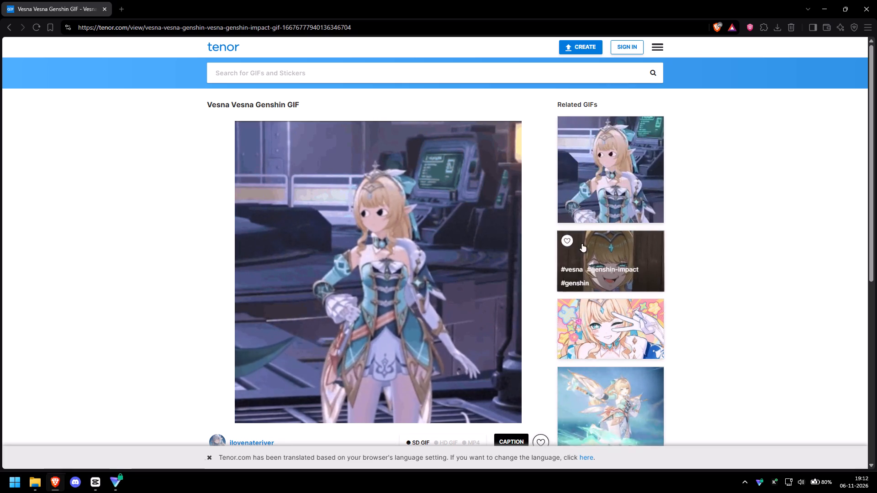
{"action": "scroll", "coordinate": [725, 240], "scroll_direction": "down", "scroll_amount": 3}
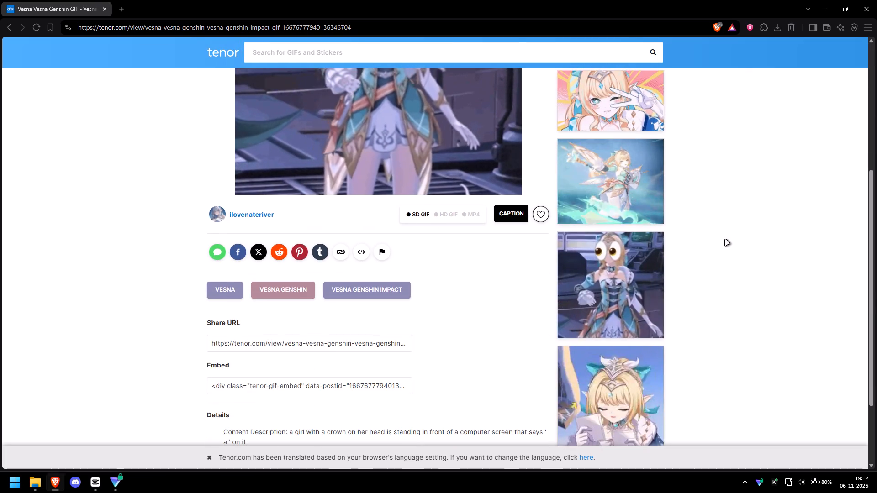
{"action": "scroll", "coordinate": [725, 240], "scroll_direction": "down", "scroll_amount": 2}
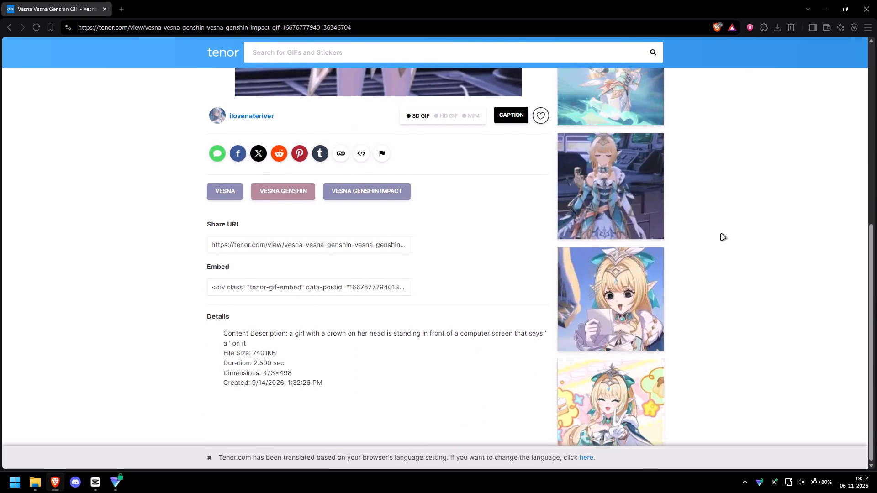
{"action": "scroll", "coordinate": [615, 288], "scroll_direction": "down", "scroll_amount": 2}
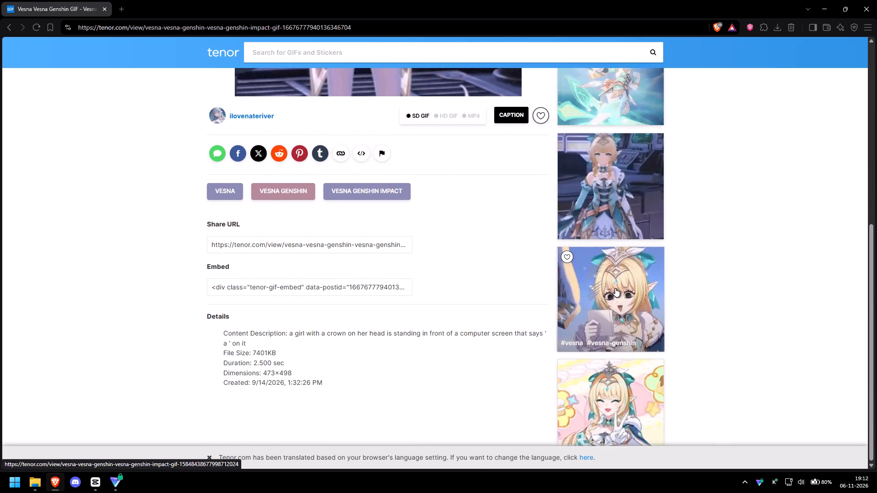
{"action": "scroll", "coordinate": [606, 275], "scroll_direction": "up", "scroll_amount": 3}
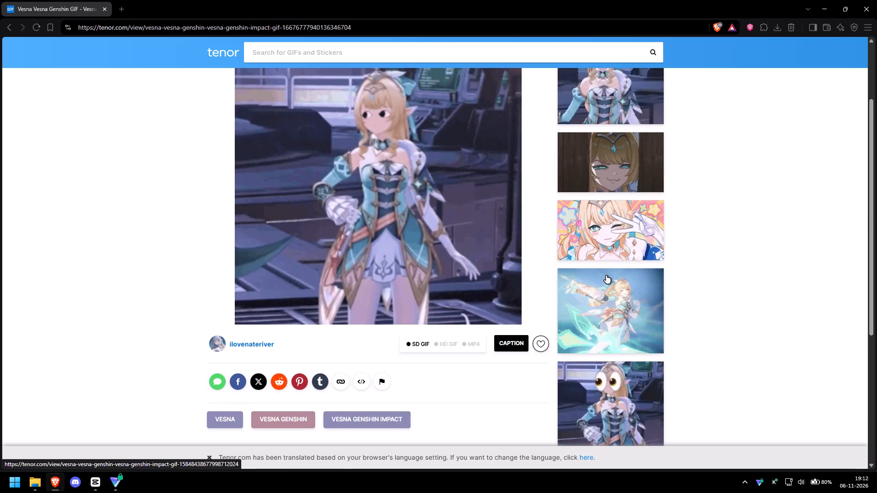
{"action": "scroll", "coordinate": [606, 275], "scroll_direction": "up", "scroll_amount": 2}
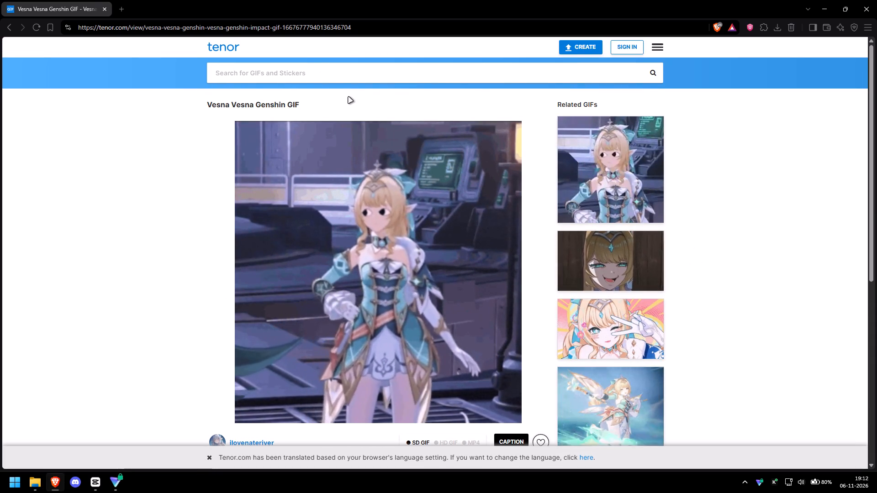
Search Tenor for "meme evil smile".
{"action": "left_click", "coordinate": [300, 80]}
{"action": "type", "text": "meme"}
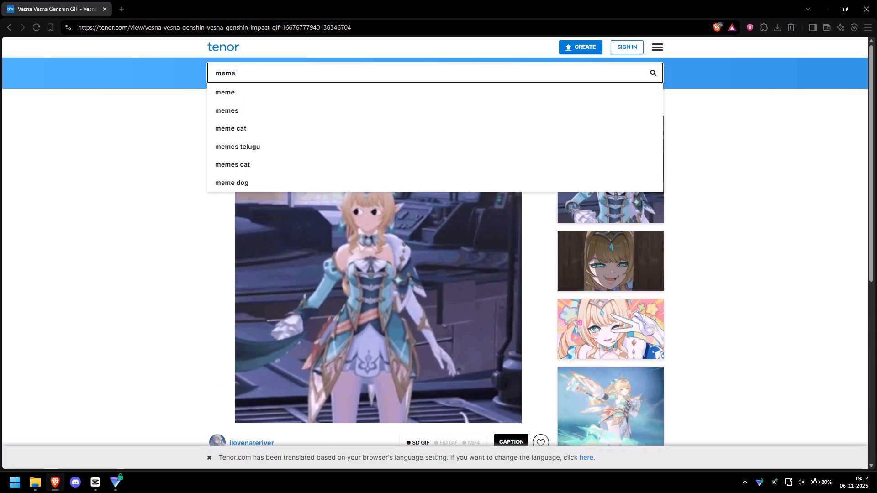
{"action": "key", "text": "space"}
{"action": "type", "text": "evil smile"}
{"action": "key", "text": "Return"}
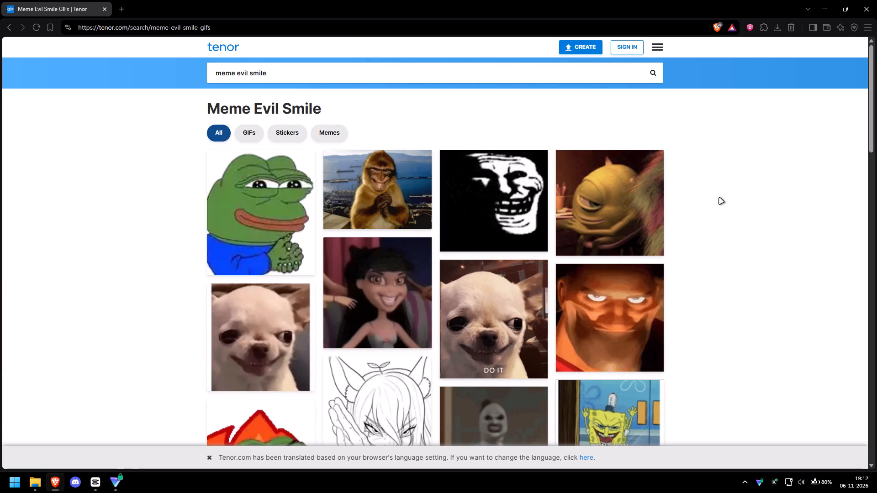
Browse the evil smile meme results for a GIF that suits the video.
{"action": "scroll", "coordinate": [719, 198], "scroll_direction": "down", "scroll_amount": 4}
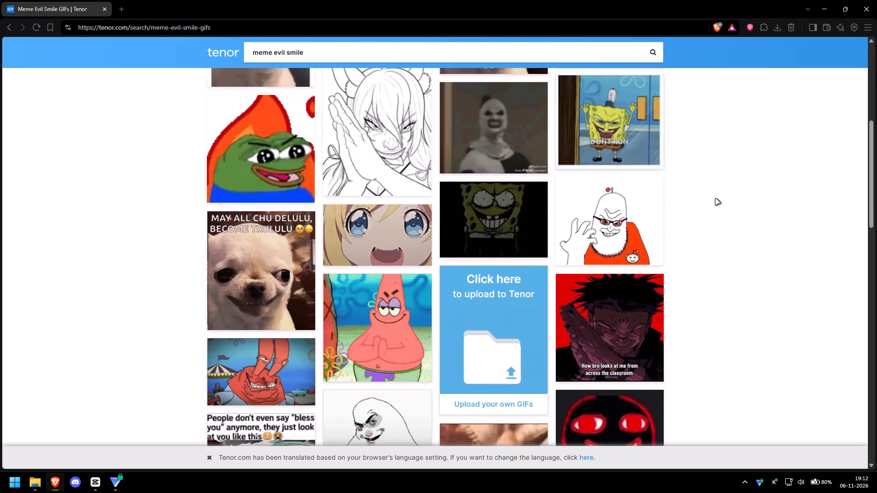
{"action": "scroll", "coordinate": [716, 199], "scroll_direction": "down", "scroll_amount": 2}
{"action": "scroll", "coordinate": [716, 199], "scroll_direction": "up", "scroll_amount": 1}
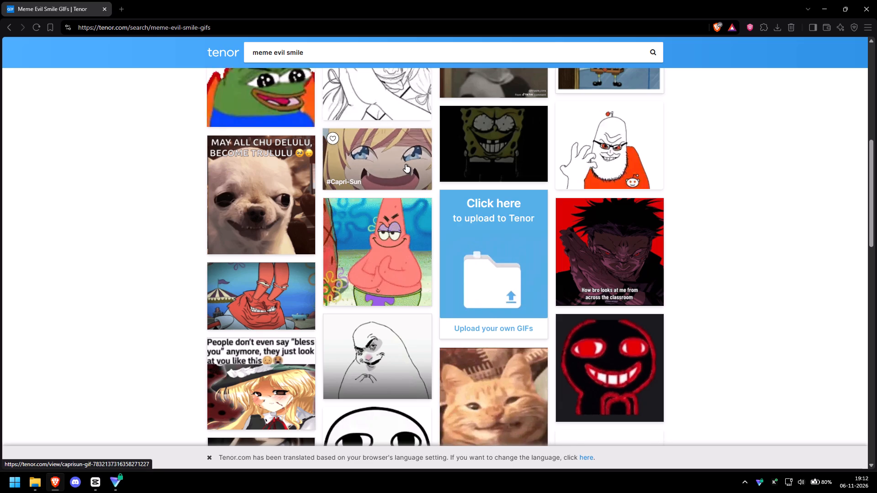
{"action": "scroll", "coordinate": [406, 164], "scroll_direction": "down", "scroll_amount": 2}
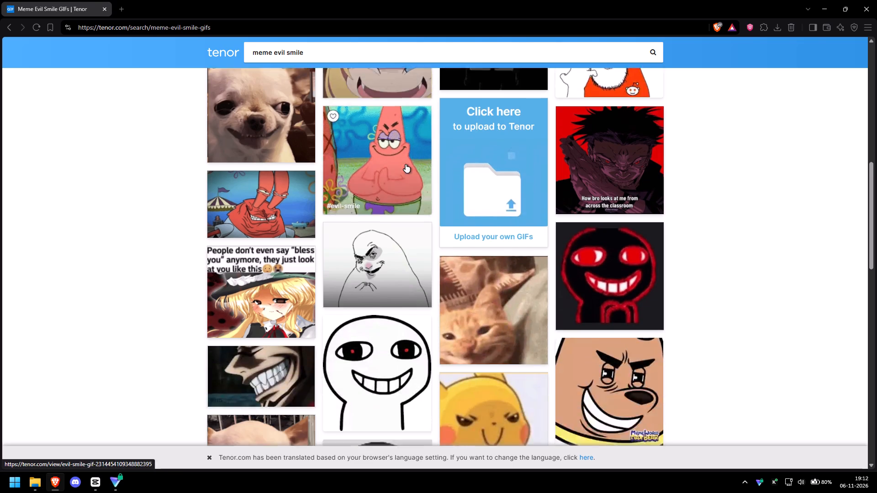
{"action": "scroll", "coordinate": [398, 204], "scroll_direction": "up", "scroll_amount": 1}
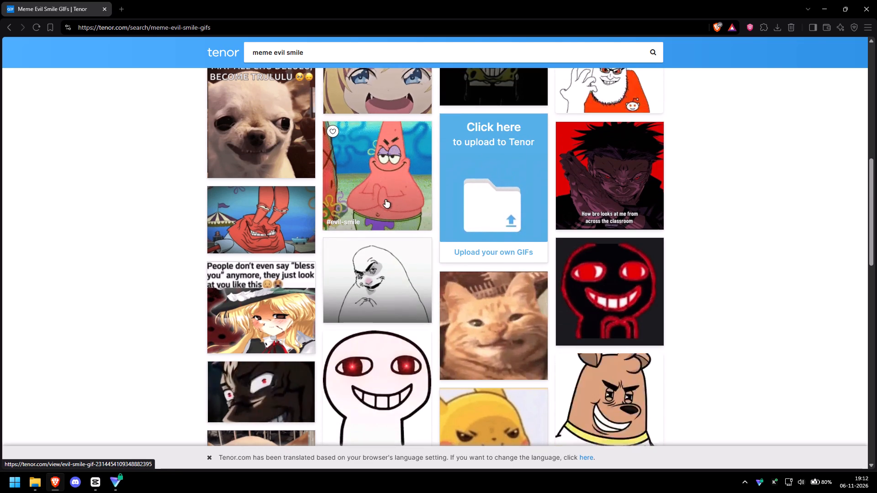
{"action": "scroll", "coordinate": [406, 210], "scroll_direction": "down", "scroll_amount": 3}
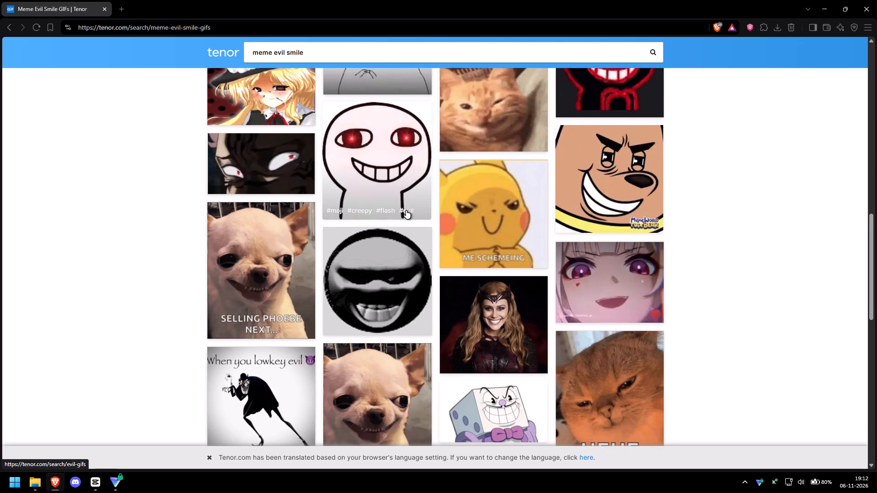
{"action": "scroll", "coordinate": [406, 215], "scroll_direction": "up", "scroll_amount": 4}
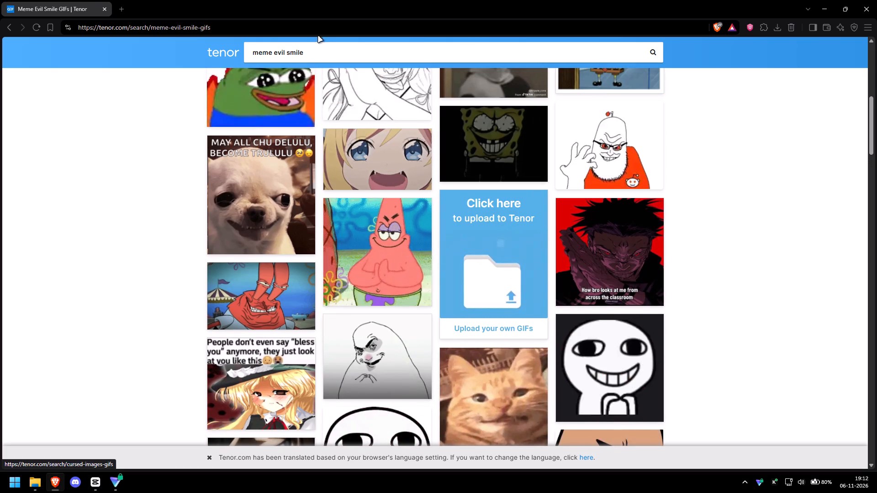
Narrow the Tenor search to "meme evil smile cat" and look through the cat GIFs.
{"action": "left_click", "coordinate": [320, 49]}
{"action": "key", "text": "space"}
{"action": "type", "text": "ca"}
{"action": "key", "text": "t"}
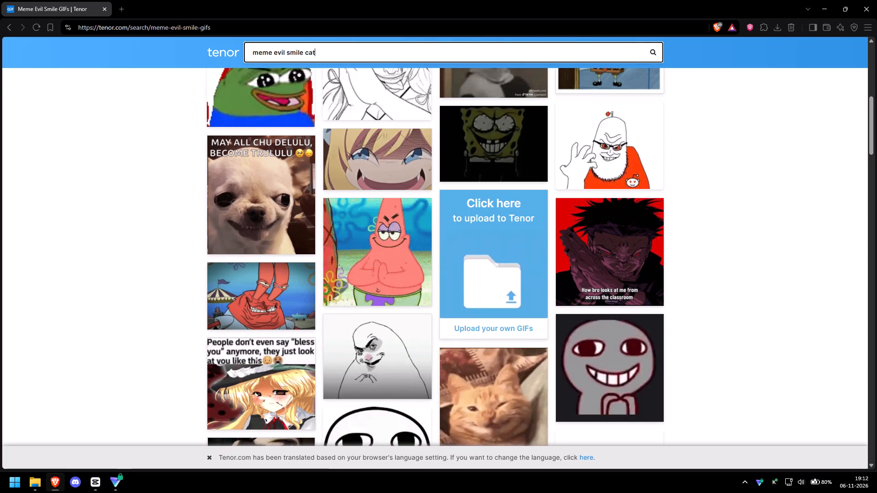
{"action": "key", "text": "Return"}
{"action": "scroll", "coordinate": [746, 189], "scroll_direction": "down", "scroll_amount": 4}
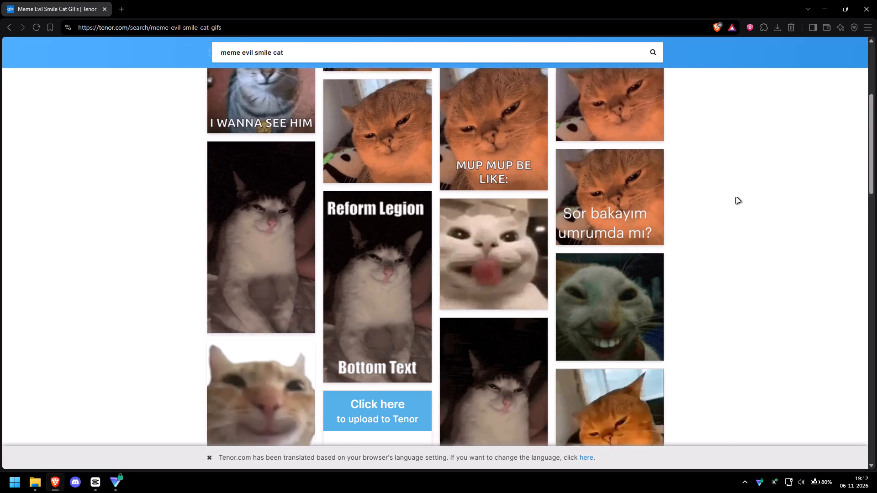
{"action": "scroll", "coordinate": [693, 207], "scroll_direction": "down", "scroll_amount": 2}
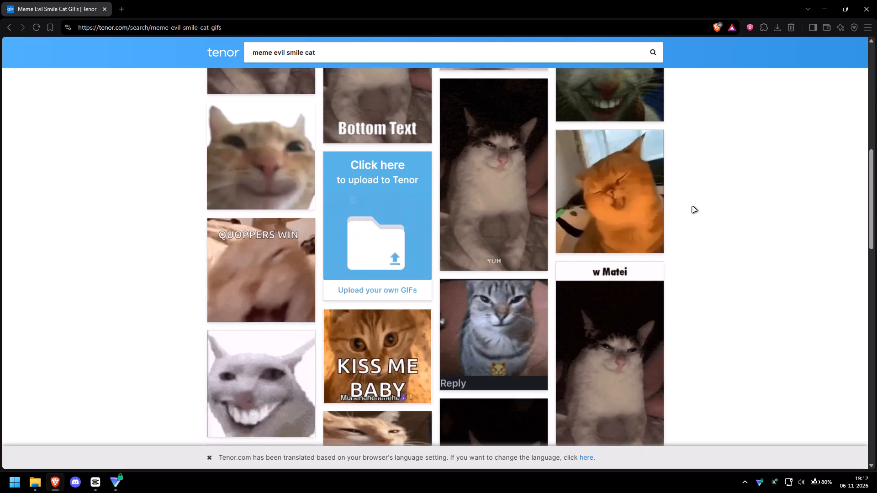
{"action": "scroll", "coordinate": [690, 207], "scroll_direction": "down", "scroll_amount": 4}
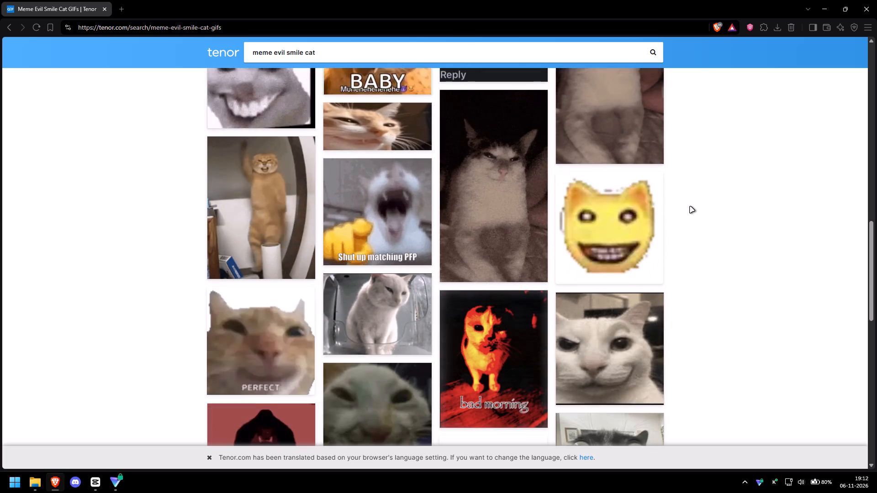
{"action": "scroll", "coordinate": [690, 207], "scroll_direction": "down", "scroll_amount": 4}
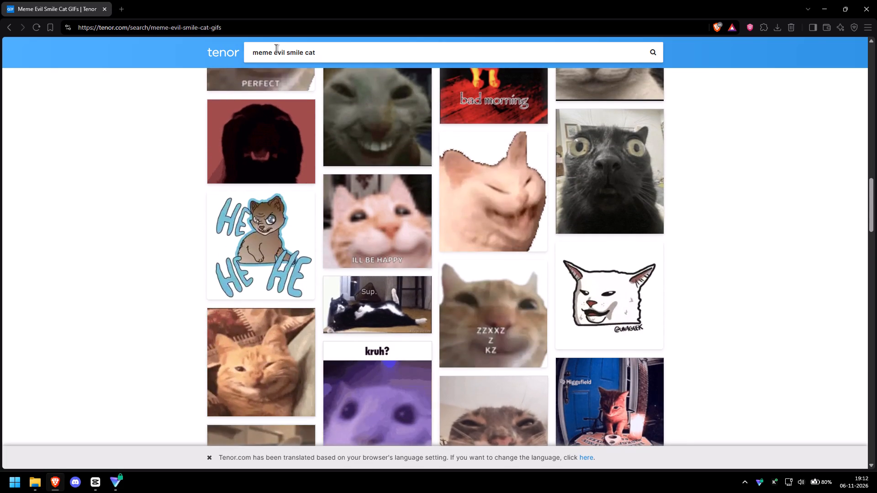
Remove "meme" from the query and search Tenor for "evil smile cat".
{"action": "left_click", "coordinate": [275, 48]}
{"action": "key", "text": "BackSpace"}
{"action": "key", "text": "BackSpace"}
{"action": "key", "text": "BackSpace"}
{"action": "key", "text": "BackSpace"}
{"action": "key", "text": "BackSpace"}
{"action": "key", "text": "BackSpace"}
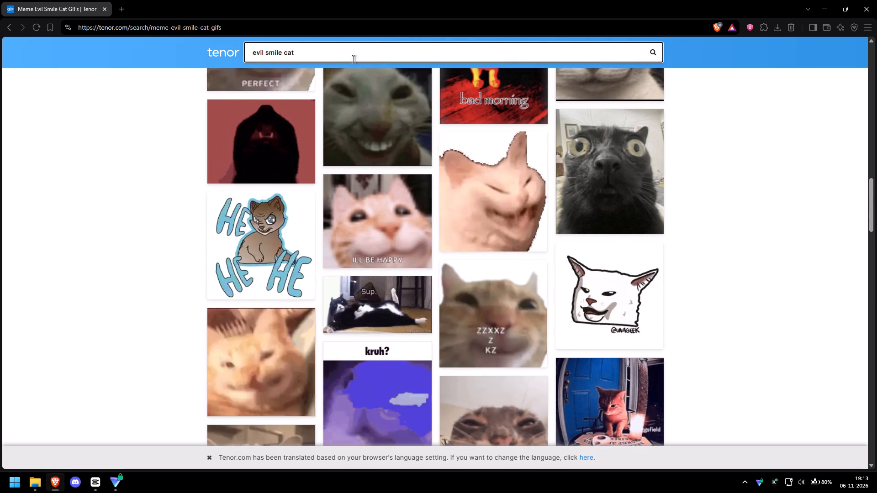
{"action": "scroll", "coordinate": [543, 184], "scroll_direction": "up", "scroll_amount": 19}
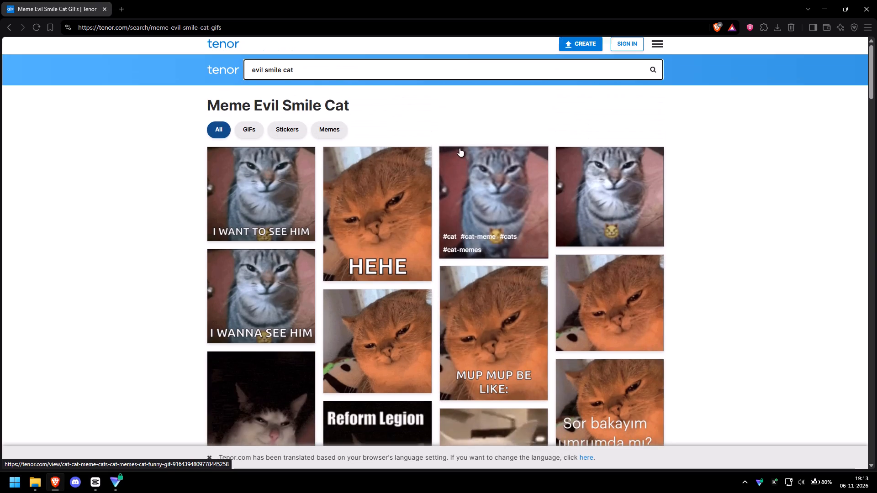
{"action": "scroll", "coordinate": [433, 108], "scroll_direction": "up", "scroll_amount": 1}
{"action": "left_click", "coordinate": [413, 75]}
{"action": "left_click", "coordinate": [653, 71]}
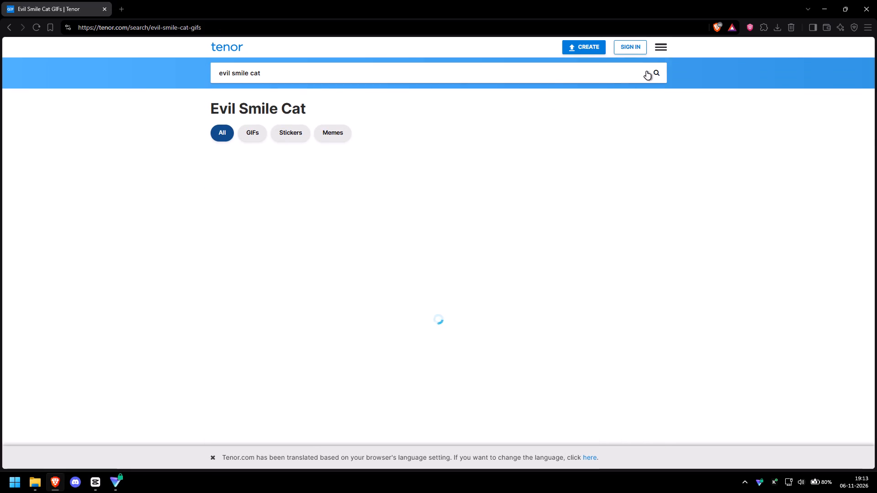
Browse the evil smile cat results for a fitting reaction GIF.
{"action": "scroll", "coordinate": [653, 121], "scroll_direction": "down", "scroll_amount": 2}
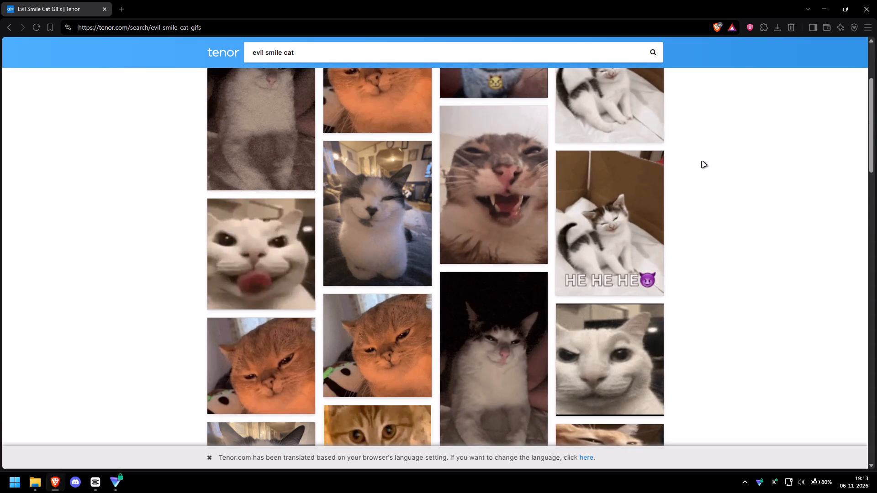
{"action": "scroll", "coordinate": [514, 160], "scroll_direction": "down", "scroll_amount": 2}
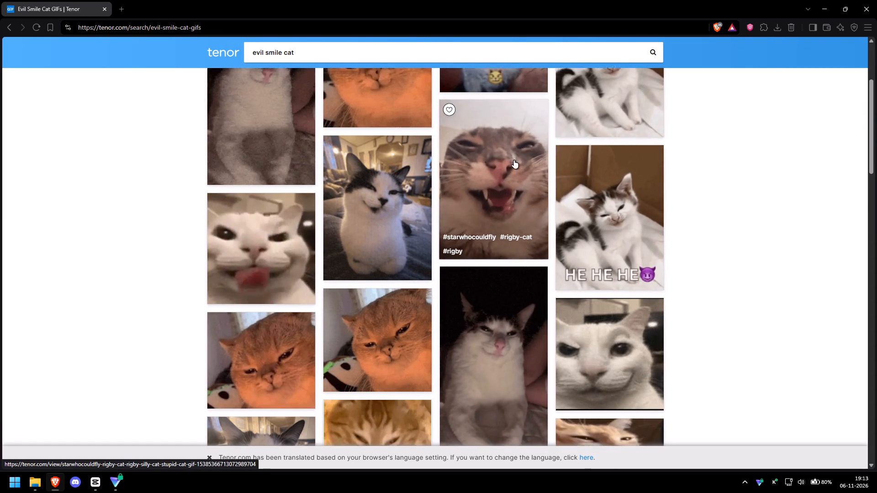
{"action": "scroll", "coordinate": [514, 160], "scroll_direction": "down", "scroll_amount": 4}
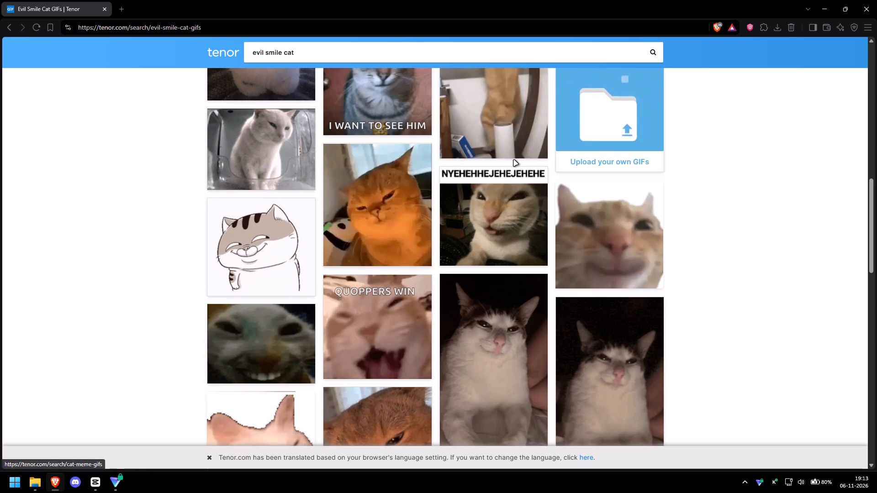
{"action": "scroll", "coordinate": [514, 160], "scroll_direction": "down", "scroll_amount": 10}
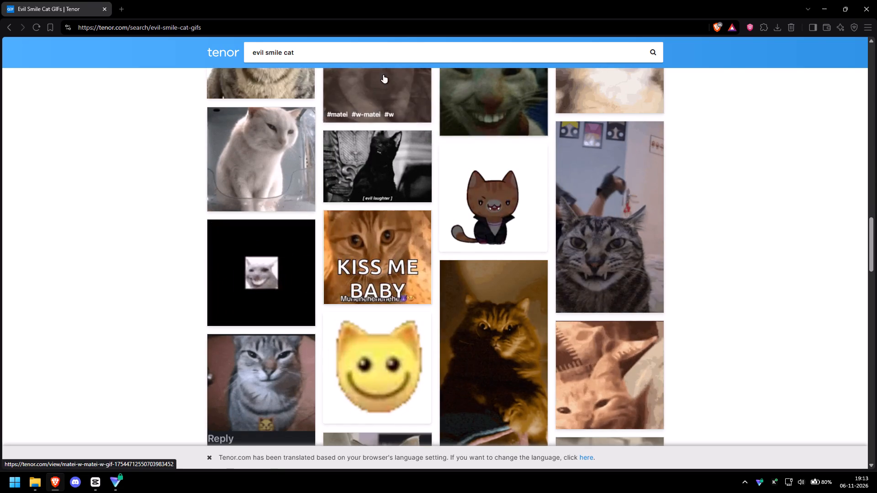
Reword the query with "cat" in front and search Tenor for "cat evil smile".
{"action": "left_click", "coordinate": [307, 58]}
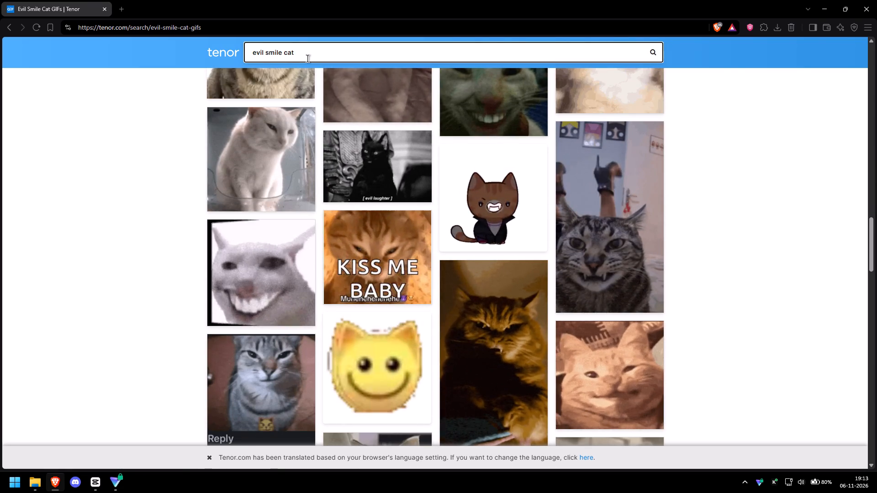
{"action": "key", "text": "BackSpace"}
{"action": "key", "text": "BackSpace"}
{"action": "key", "text": "BackSpace"}
{"action": "key", "text": "BackSpace"}
{"action": "key", "text": "Left"}
{"action": "key", "text": "Left"}
{"action": "key", "text": "Left"}
{"action": "key", "text": "Left"}
{"action": "key", "text": "Left"}
{"action": "key", "text": "Left"}
{"action": "key", "text": "Left"}
{"action": "key", "text": "Left"}
{"action": "key", "text": "Left"}
{"action": "key", "text": "Left"}
{"action": "key", "text": "Left"}
{"action": "key", "text": "Left"}
{"action": "key", "text": "Left"}
{"action": "key", "text": "Left"}
{"action": "key", "text": "Left"}
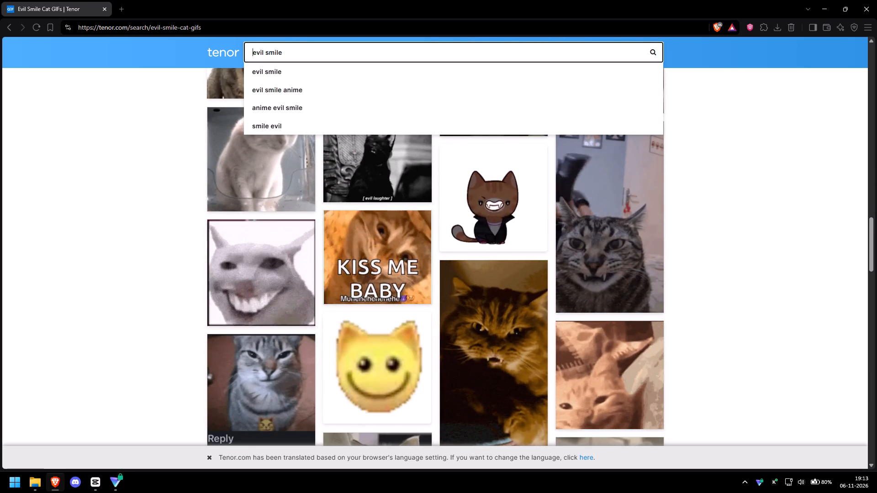
{"action": "type", "text": "cat"}
{"action": "key", "text": "space"}
{"action": "key", "text": "Return"}
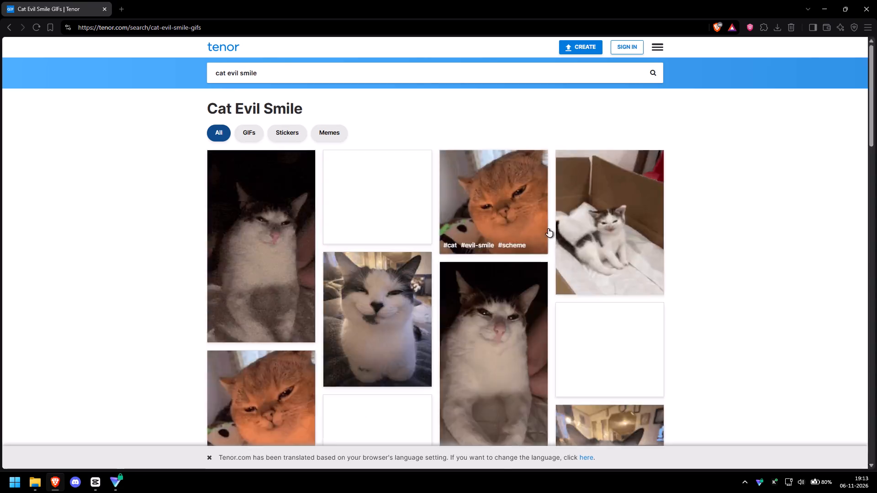
Open the close-up cat GIF tagged AHH-DANCE from the search results.
{"action": "scroll", "coordinate": [676, 198], "scroll_direction": "down", "scroll_amount": 1}
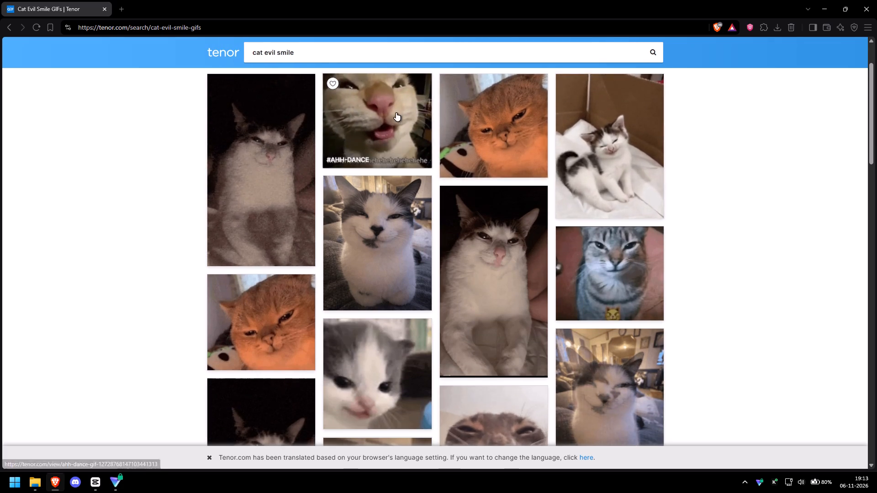
{"action": "left_click", "coordinate": [396, 113]}
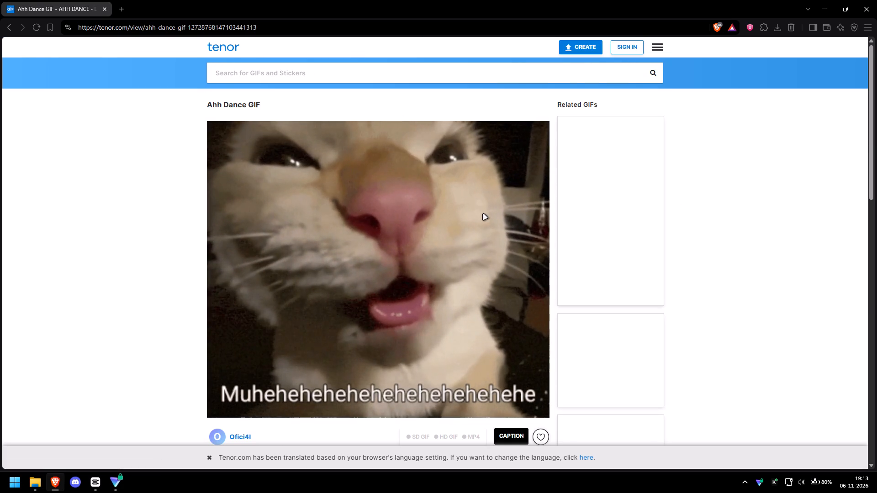
Switch the cat GIF's format to HD GIF and look over the sharing options and details on its page.
{"action": "scroll", "coordinate": [487, 217], "scroll_direction": "down", "scroll_amount": 2}
{"action": "scroll", "coordinate": [515, 227], "scroll_direction": "up", "scroll_amount": 2}
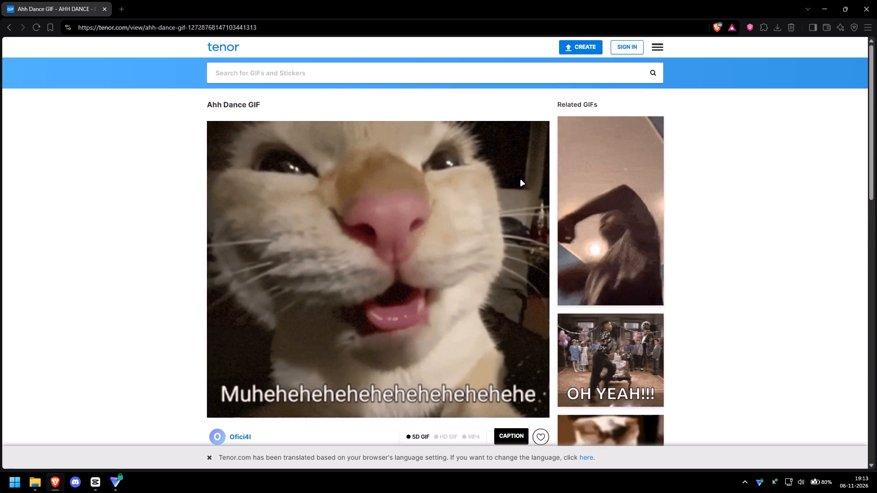
{"action": "scroll", "coordinate": [464, 305], "scroll_direction": "down", "scroll_amount": 2}
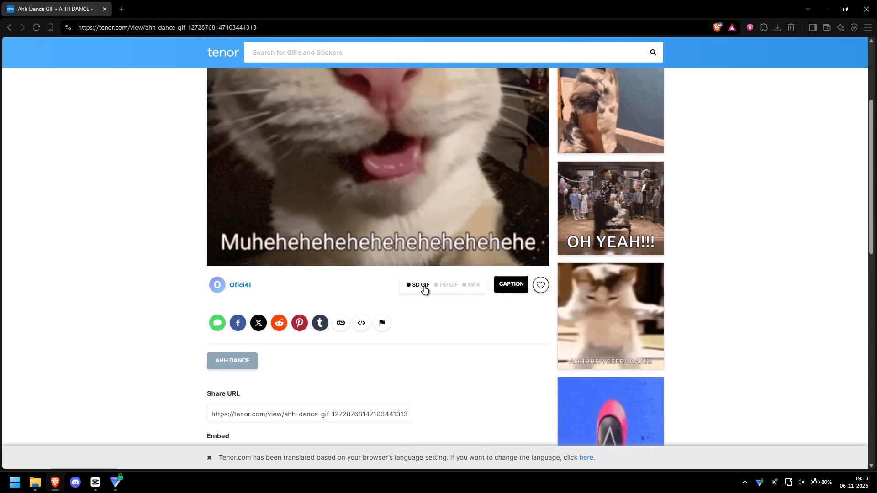
{"action": "left_click", "coordinate": [439, 286]}
{"action": "scroll", "coordinate": [439, 295], "scroll_direction": "down", "scroll_amount": 2}
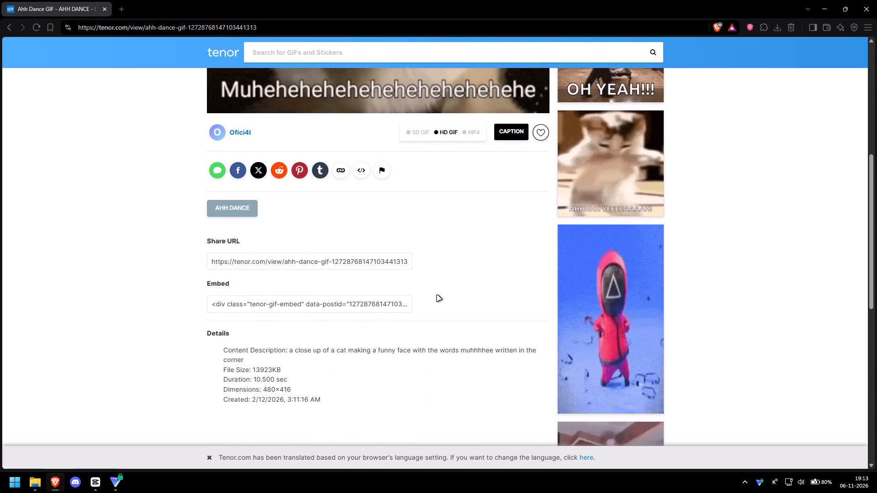
{"action": "scroll", "coordinate": [366, 325], "scroll_direction": "down", "scroll_amount": 4}
{"action": "scroll", "coordinate": [366, 325], "scroll_direction": "up", "scroll_amount": 3}
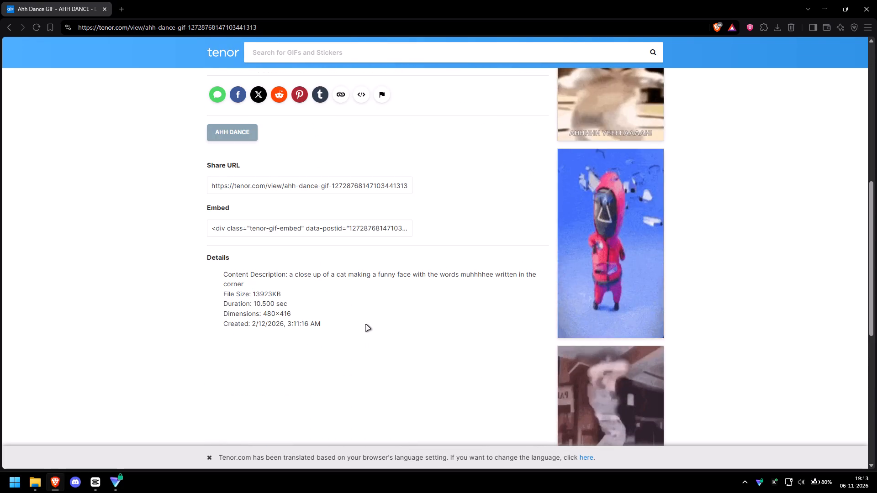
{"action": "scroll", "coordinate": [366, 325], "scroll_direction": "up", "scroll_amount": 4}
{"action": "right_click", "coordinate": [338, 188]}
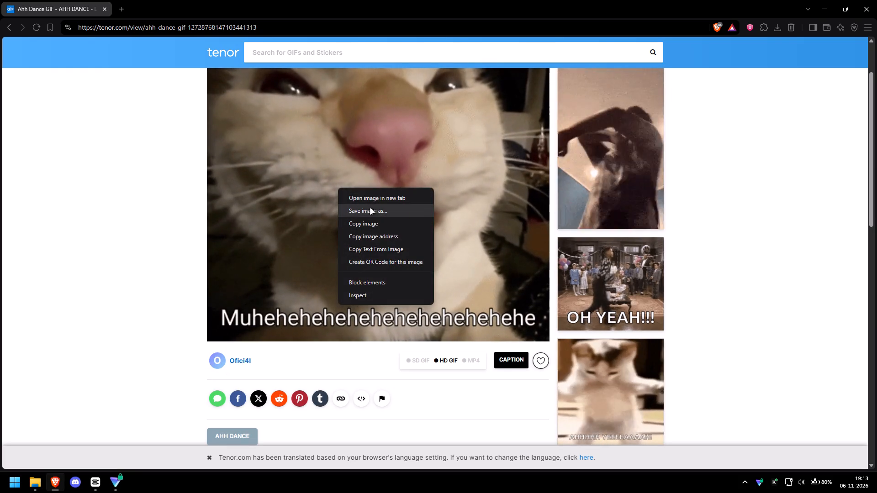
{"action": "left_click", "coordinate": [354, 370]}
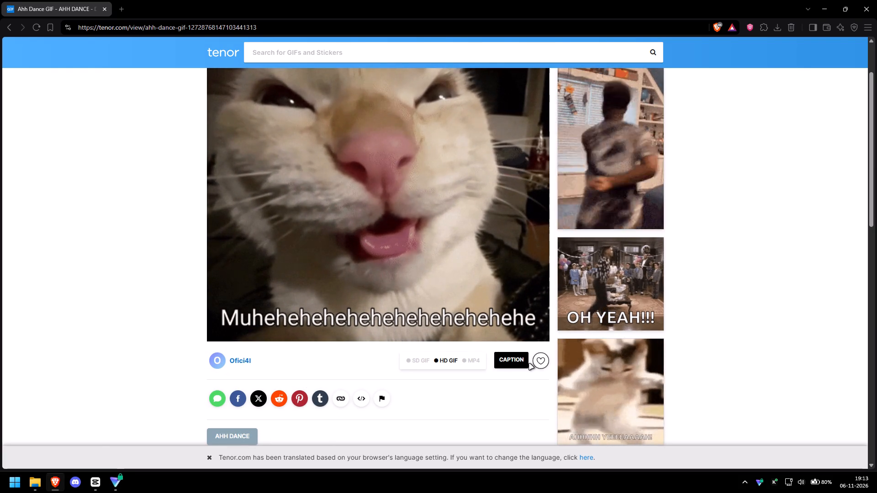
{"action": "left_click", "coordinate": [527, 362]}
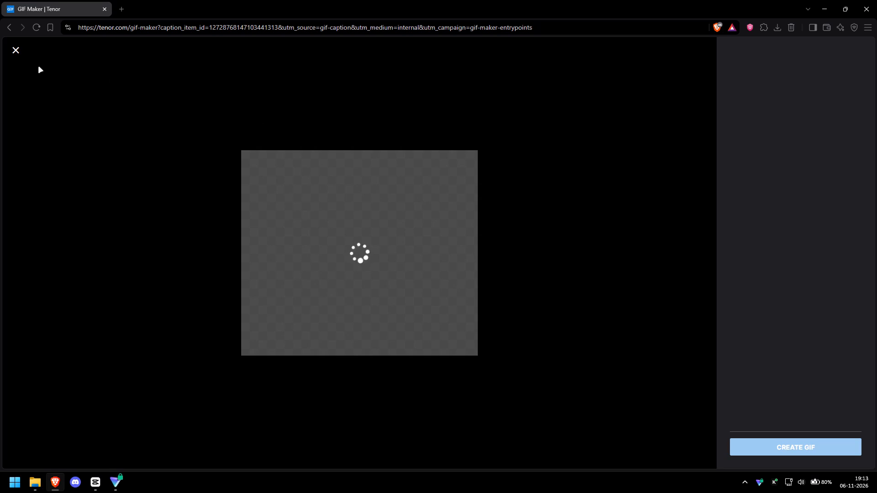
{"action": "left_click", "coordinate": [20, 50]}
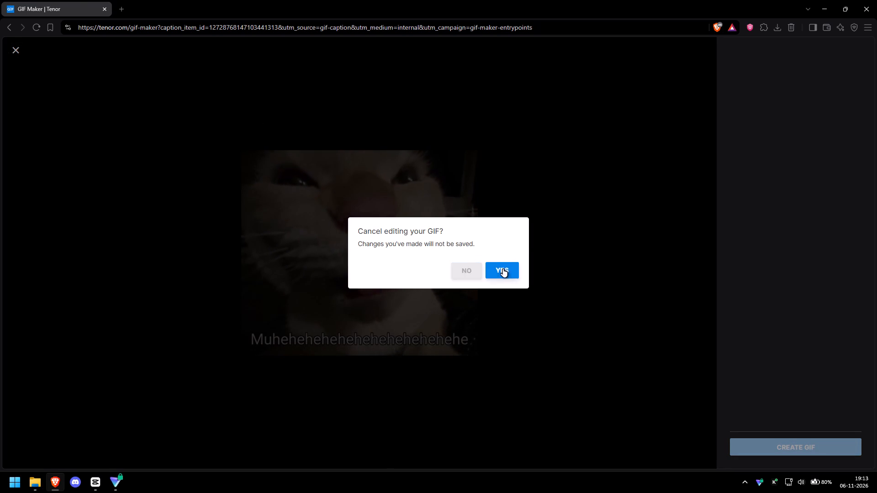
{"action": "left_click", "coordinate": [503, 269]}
Switch the cat GIF's format on its Tenor page to MP4 and copy the GIF's share link.
{"action": "scroll", "coordinate": [438, 307], "scroll_direction": "down", "scroll_amount": 2}
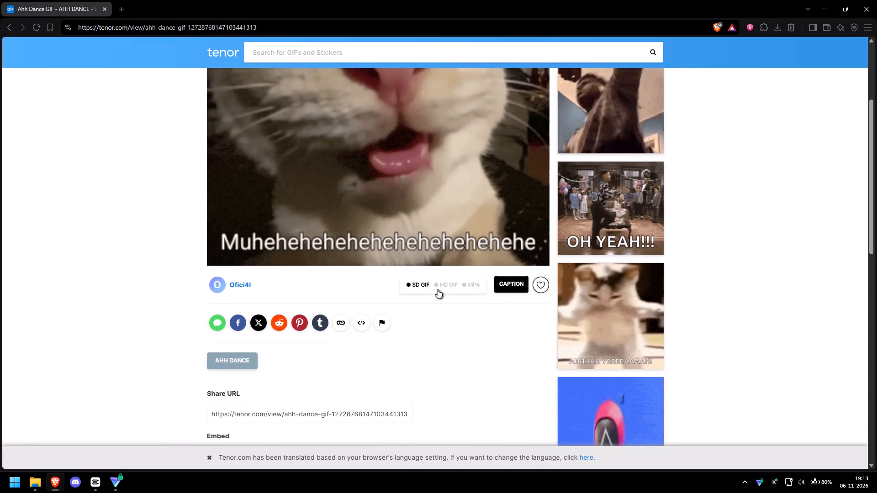
{"action": "left_click", "coordinate": [438, 290]}
{"action": "left_click", "coordinate": [469, 286]}
{"action": "scroll", "coordinate": [448, 282], "scroll_direction": "up", "scroll_amount": 3}
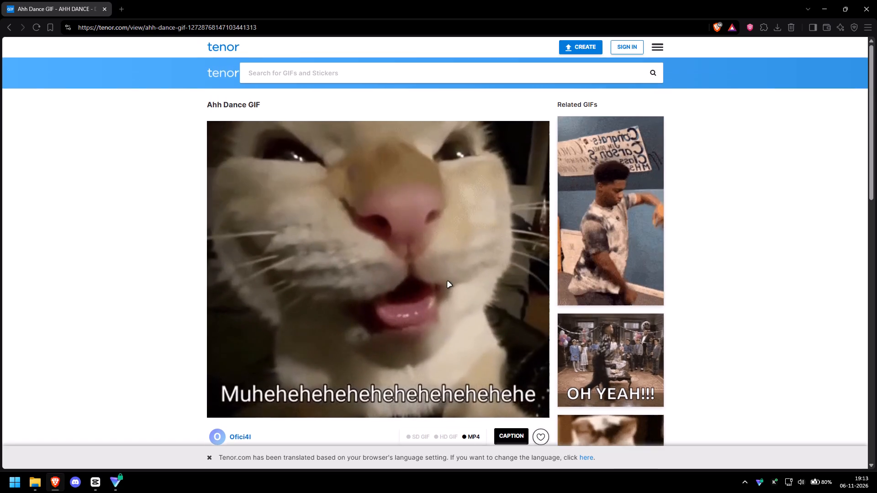
{"action": "scroll", "coordinate": [434, 264], "scroll_direction": "down", "scroll_amount": 2}
{"action": "left_click", "coordinate": [344, 325]}
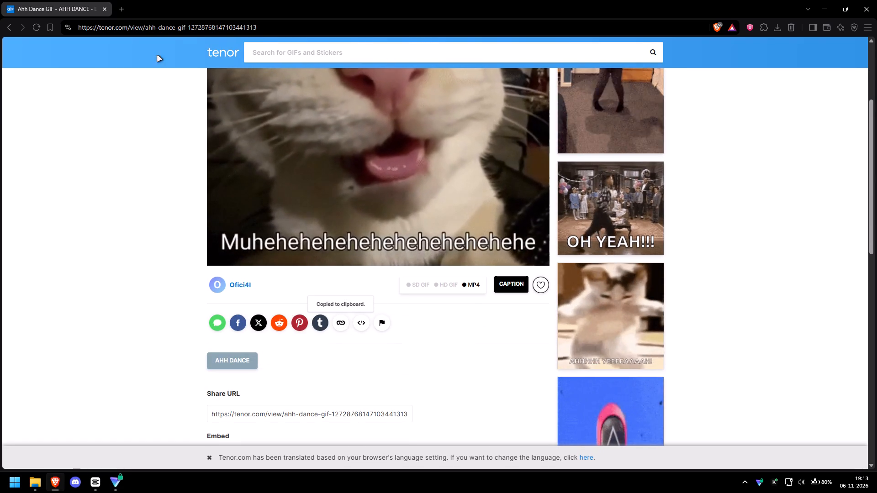
Search the web for "gif downloader" in a new browser tab and open ConvertICO's GIF Downloader from the results.
{"action": "left_click", "coordinate": [121, 0]}
{"action": "type", "text": "gif"}
{"action": "key", "text": "space"}
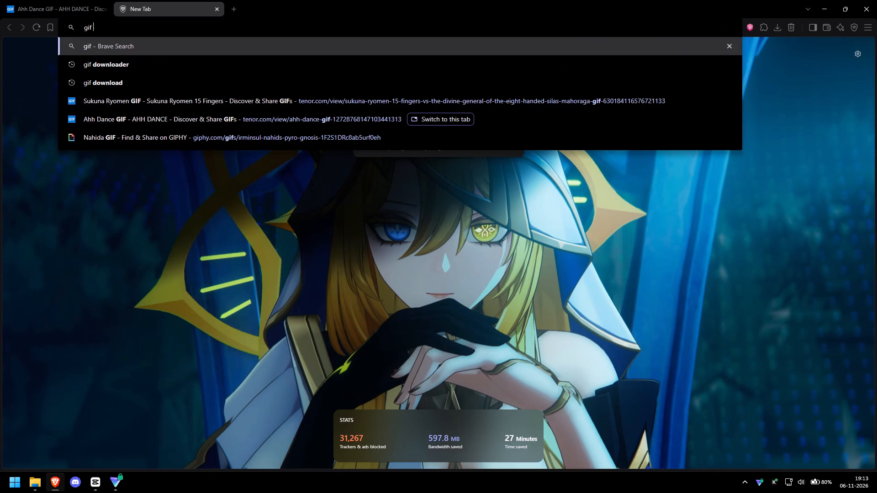
{"action": "key", "text": "Down"}
{"action": "key", "text": "Return"}
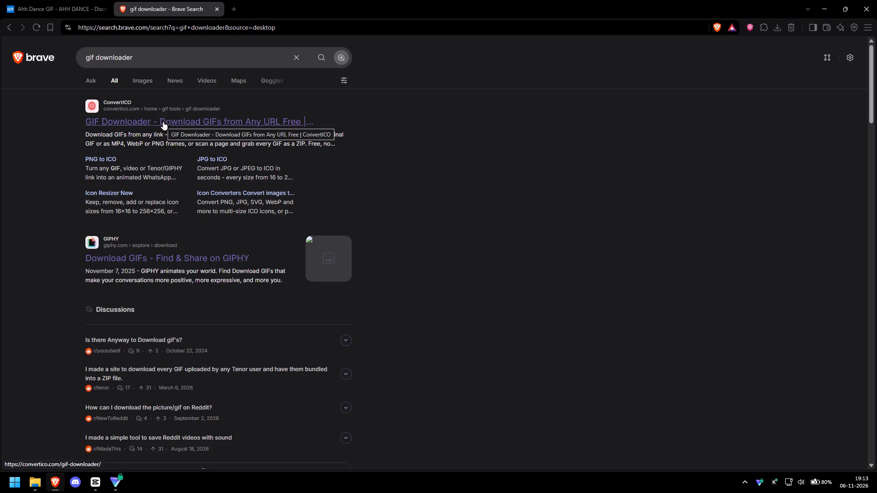
{"action": "left_click", "coordinate": [163, 122]}
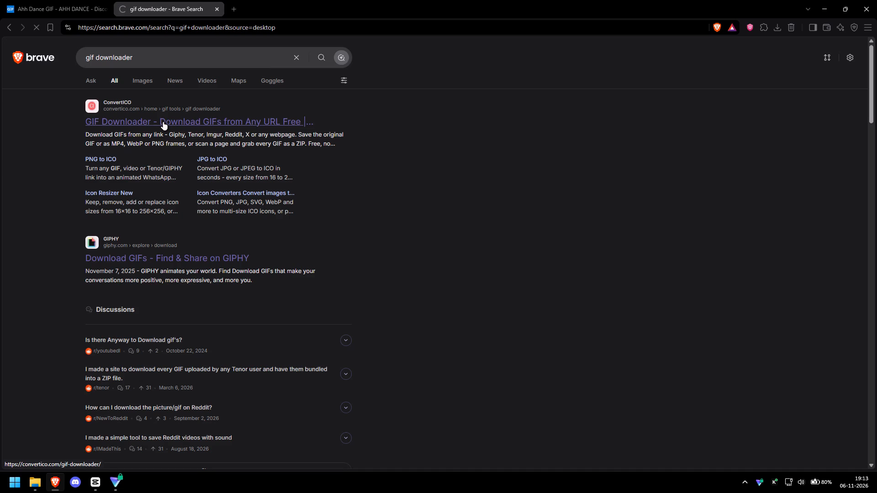
Return to the Tenor tab and load the previously visited GIPHY page of Sukuna GIFs in it.
{"action": "left_click", "coordinate": [97, 0]}
{"action": "left_click", "coordinate": [120, 29]}
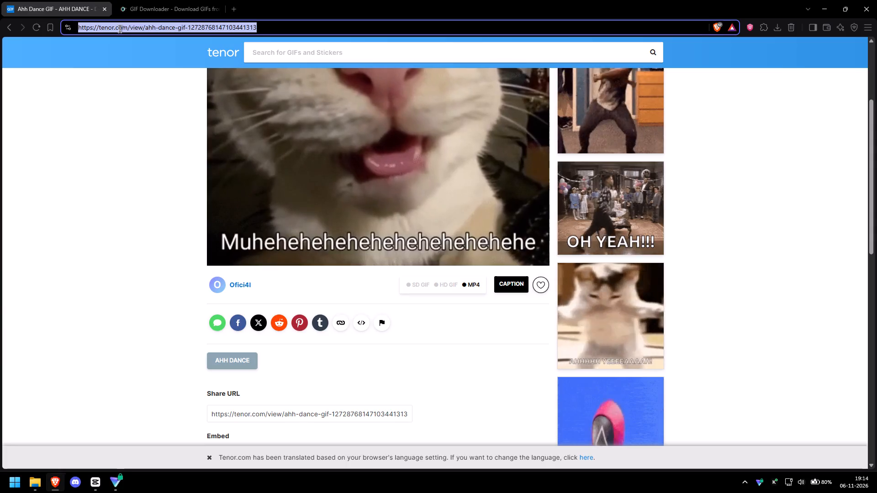
{"action": "type", "text": "gi"}
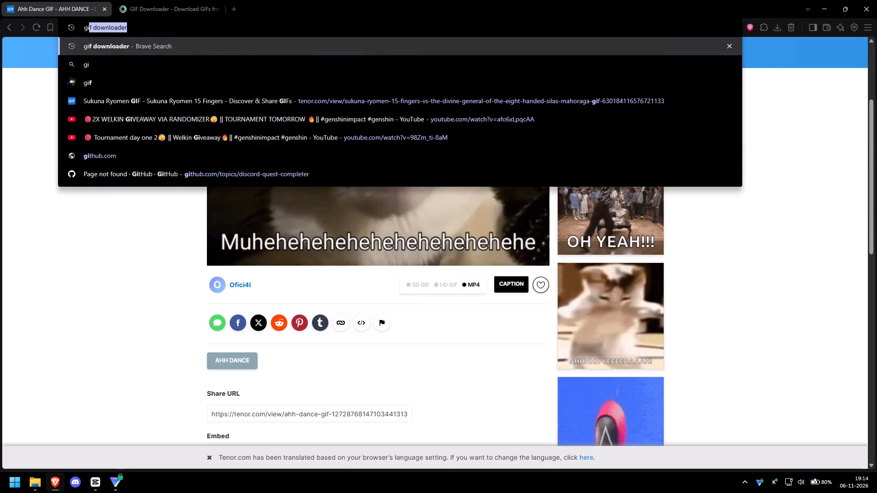
{"action": "key", "text": "f"}
{"action": "key", "text": "Up"}
{"action": "key", "text": "Up"}
{"action": "key", "text": "Up"}
{"action": "key", "text": "Down"}
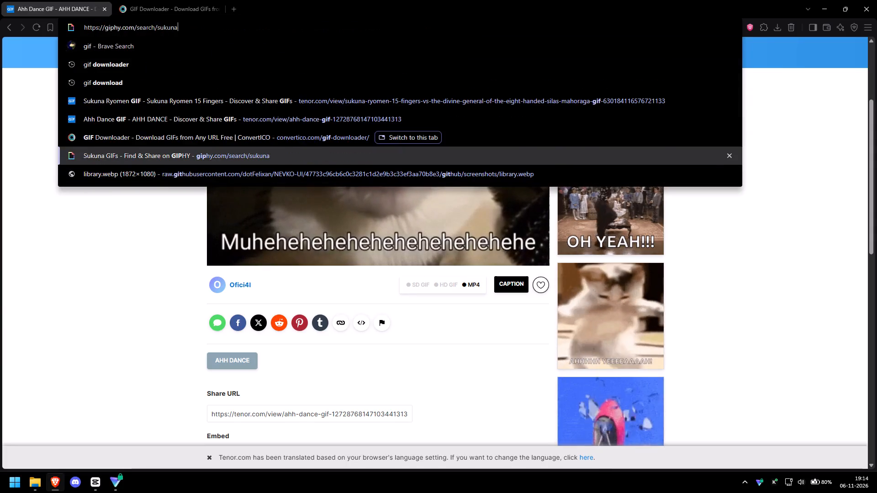
{"action": "key", "text": "Return"}
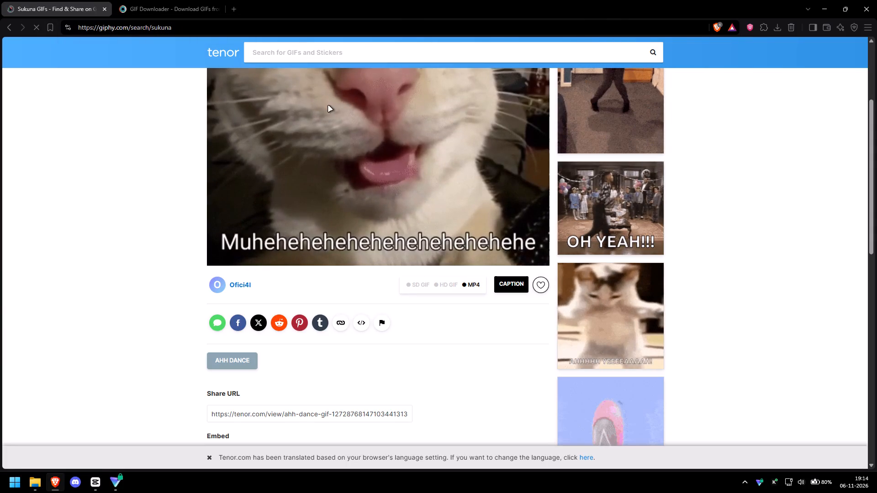
Replace the GIPHY query with "evil cat" and search for it.
{"action": "left_click", "coordinate": [286, 71]}
{"action": "left_click", "coordinate": [286, 90]}
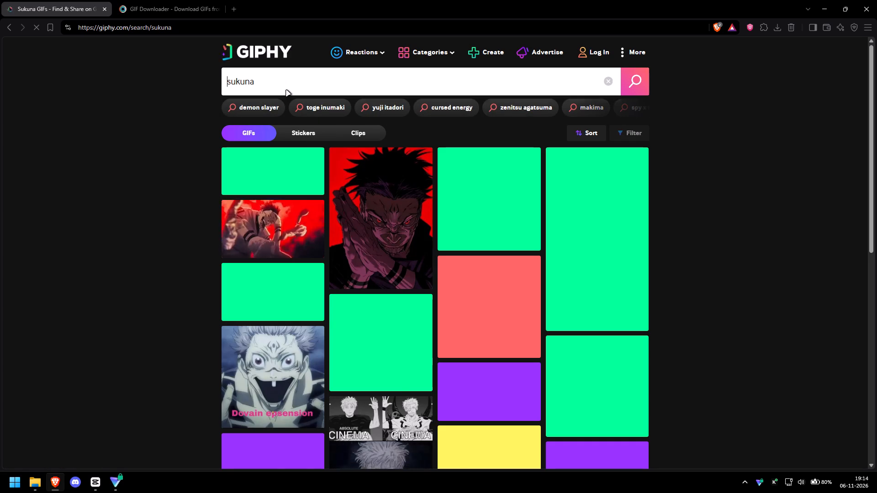
{"action": "left_click", "coordinate": [277, 79]}
{"action": "key", "text": "ctrl+a"}
{"action": "type", "text": "evil cat"}
{"action": "key", "text": "Return"}
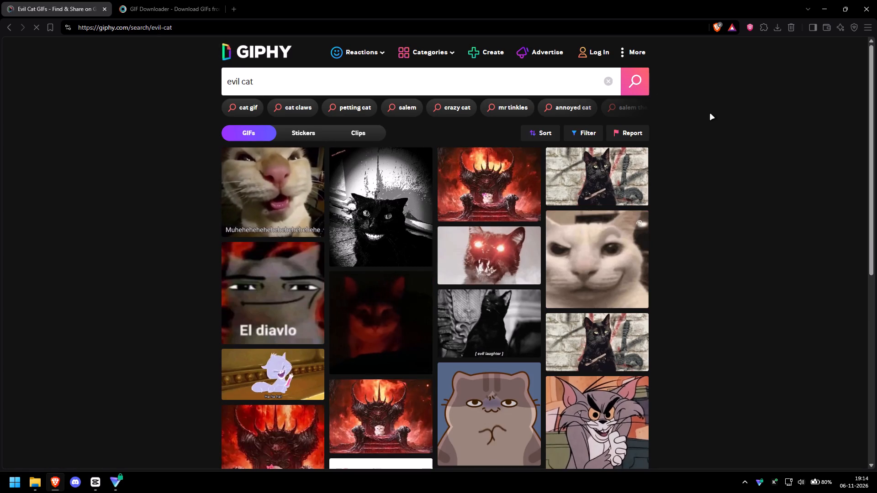
Browse GIPHY's evil cat results for a fitting laughing-cat GIF.
{"action": "scroll", "coordinate": [710, 114], "scroll_direction": "down", "scroll_amount": 4}
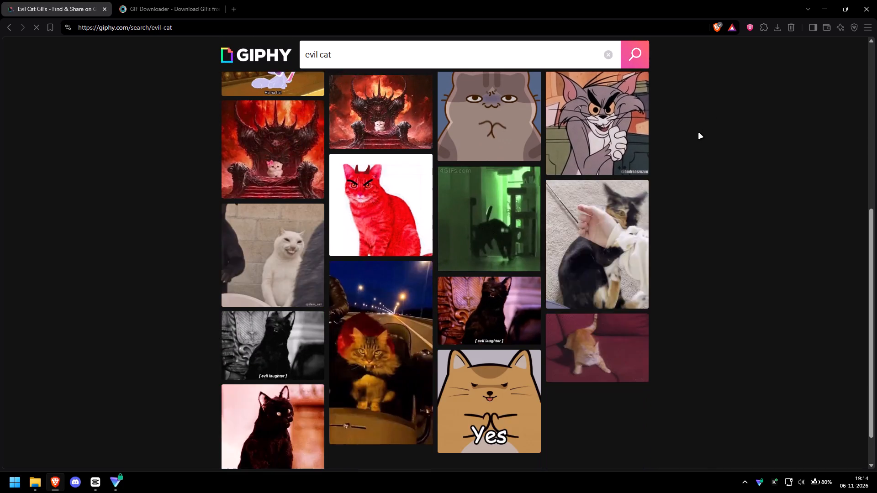
{"action": "scroll", "coordinate": [697, 133], "scroll_direction": "down", "scroll_amount": 6}
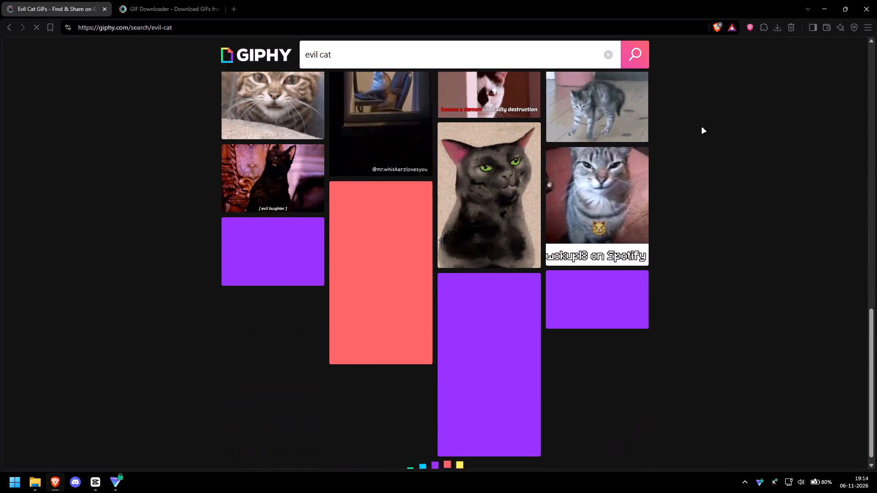
{"action": "scroll", "coordinate": [702, 128], "scroll_direction": "down", "scroll_amount": 4}
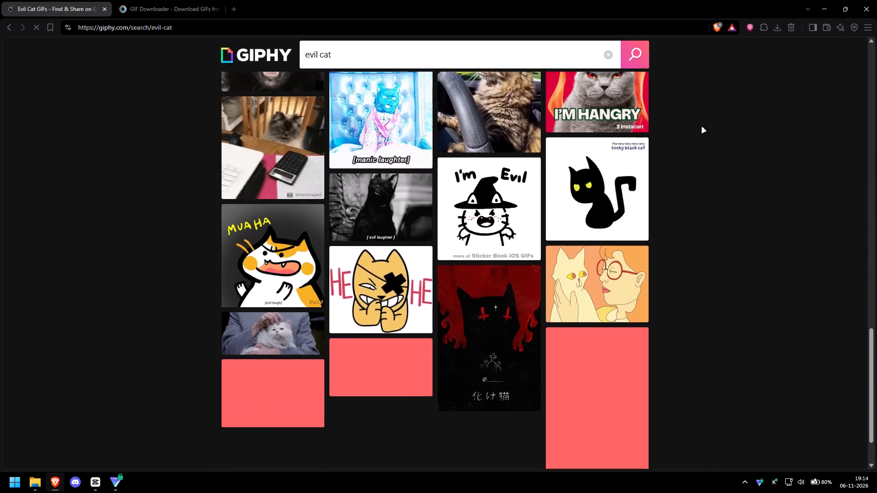
{"action": "scroll", "coordinate": [702, 127], "scroll_direction": "down", "scroll_amount": 2}
{"action": "scroll", "coordinate": [702, 127], "scroll_direction": "up", "scroll_amount": 13}
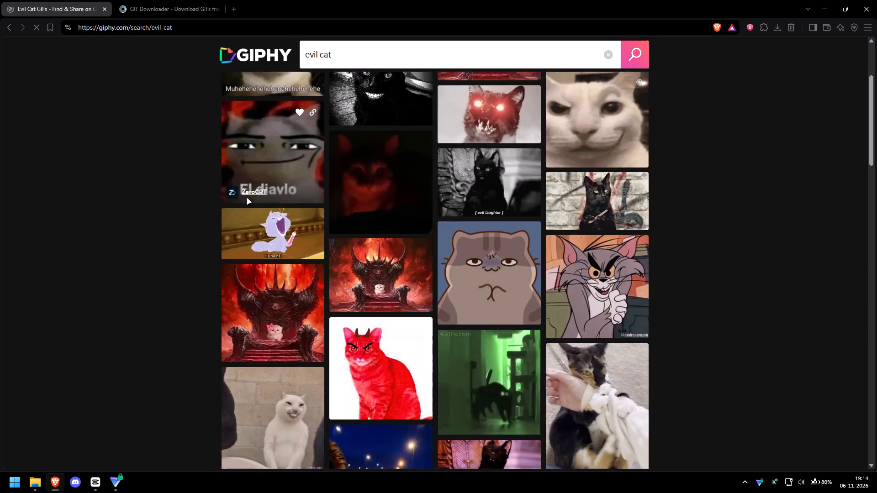
{"action": "scroll", "coordinate": [247, 199], "scroll_direction": "up", "scroll_amount": 4}
{"action": "scroll", "coordinate": [305, 205], "scroll_direction": "up", "scroll_amount": 3}
Open the close-up cat GIF captioned "Muhehehehe" from the GIPHY results, dismiss the privacy notice and try to download the GIF.
{"action": "left_click", "coordinate": [279, 204]}
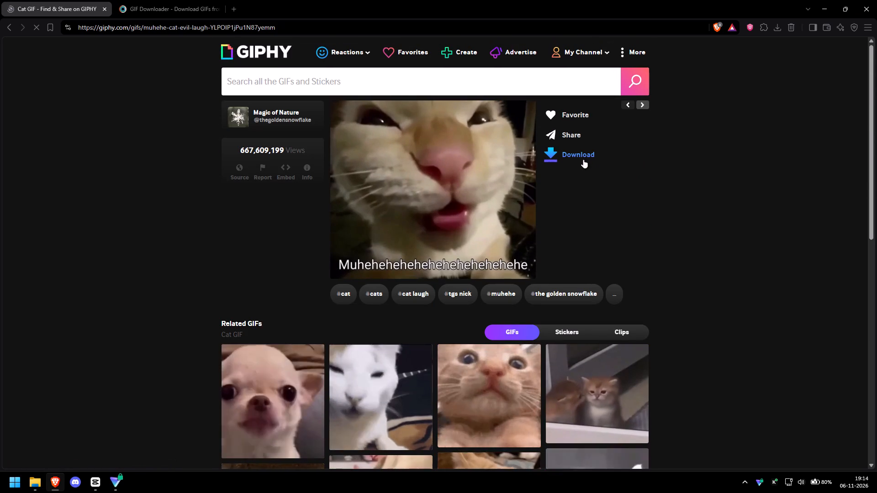
{"action": "left_click", "coordinate": [583, 160]}
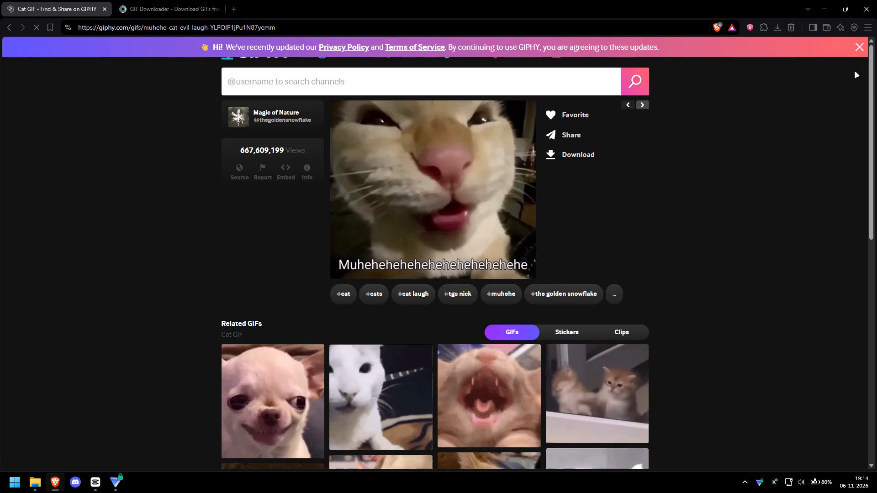
{"action": "left_click", "coordinate": [859, 52]}
{"action": "left_click", "coordinate": [859, 52]}
{"action": "left_click", "coordinate": [860, 47]}
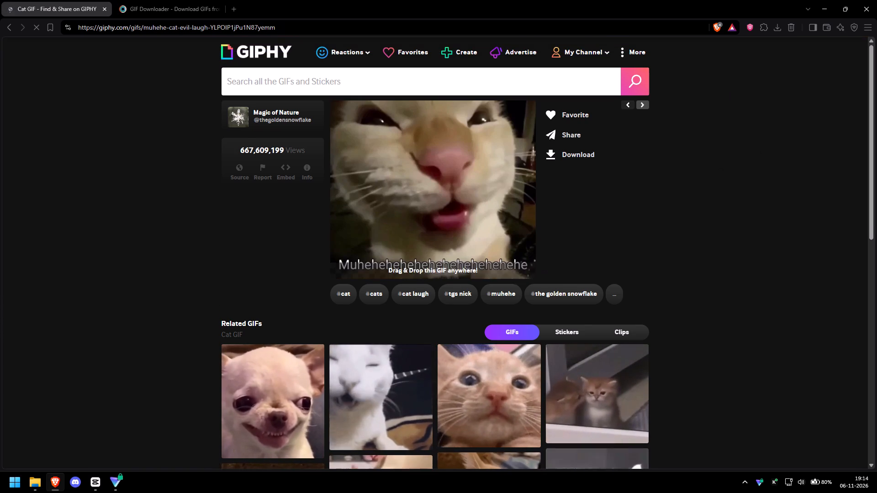
{"action": "left_click", "coordinate": [565, 155]}
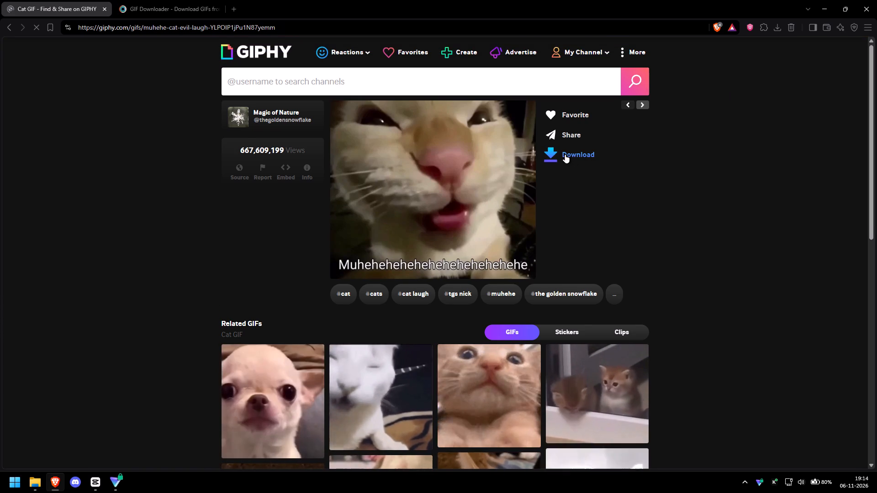
{"action": "left_click", "coordinate": [700, 170]}
{"action": "scroll", "coordinate": [698, 186], "scroll_direction": "up", "scroll_amount": 4}
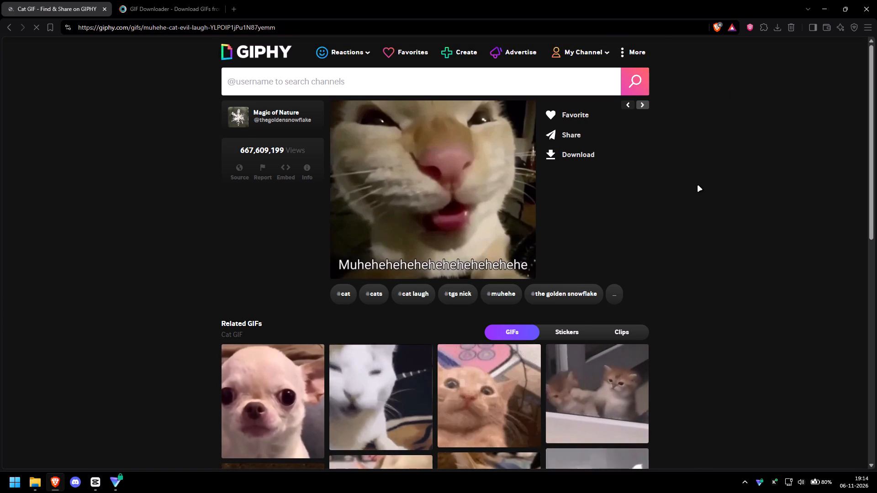
{"action": "scroll", "coordinate": [698, 186], "scroll_direction": "up", "scroll_amount": 1}
{"action": "scroll", "coordinate": [698, 186], "scroll_direction": "down", "scroll_amount": 6}
{"action": "scroll", "coordinate": [697, 188], "scroll_direction": "up", "scroll_amount": 10}
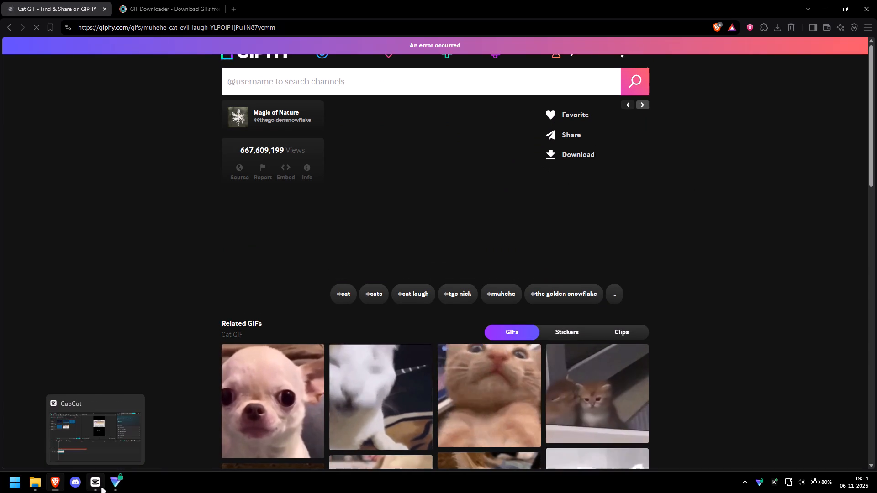
Switch to CapCut and undo the screenshot's placement and import, along with the deletion of the old captions and clips.
{"action": "left_click", "coordinate": [102, 488]}
{"action": "scroll", "coordinate": [197, 350], "scroll_direction": "up", "scroll_amount": 4, "text": "alt"}
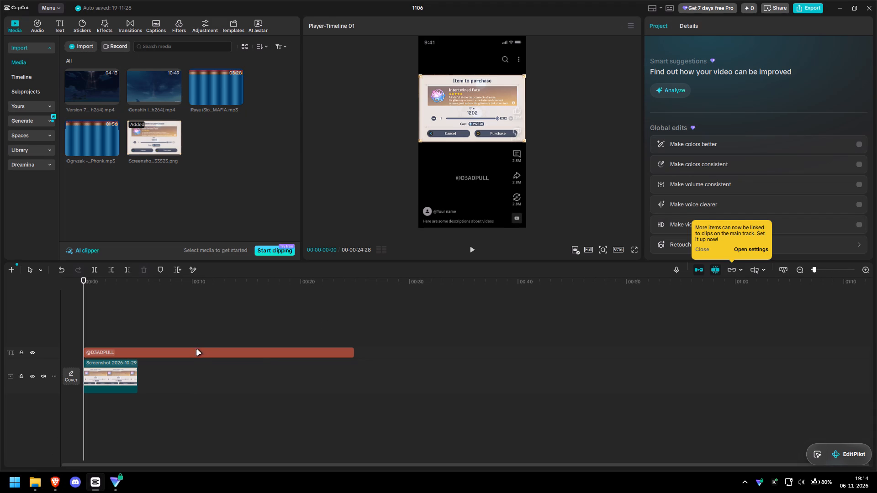
{"action": "scroll", "coordinate": [197, 350], "scroll_direction": "up", "scroll_amount": 2, "text": "alt"}
{"action": "key", "text": "ctrl+z"}
{"action": "key", "text": "ctrl+z"}
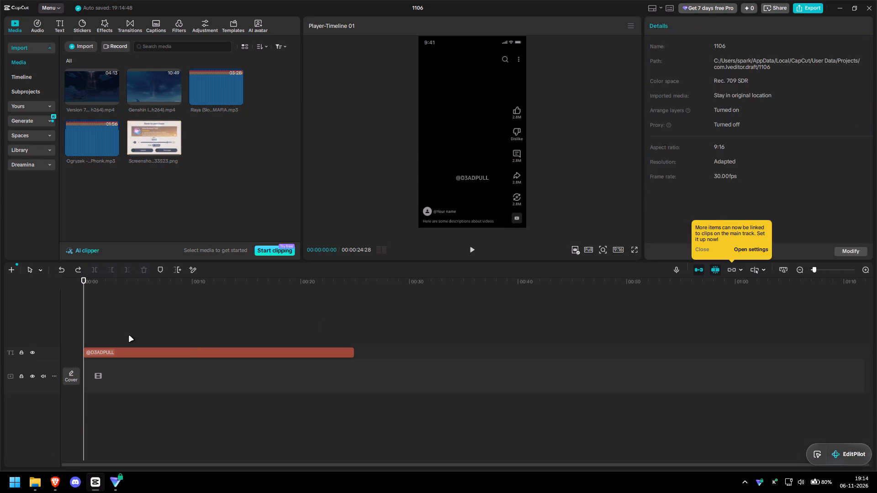
{"action": "key", "text": "ctrl+z"}
{"action": "key", "text": "ctrl+z"}
{"action": "left_click", "coordinate": [384, 384]}
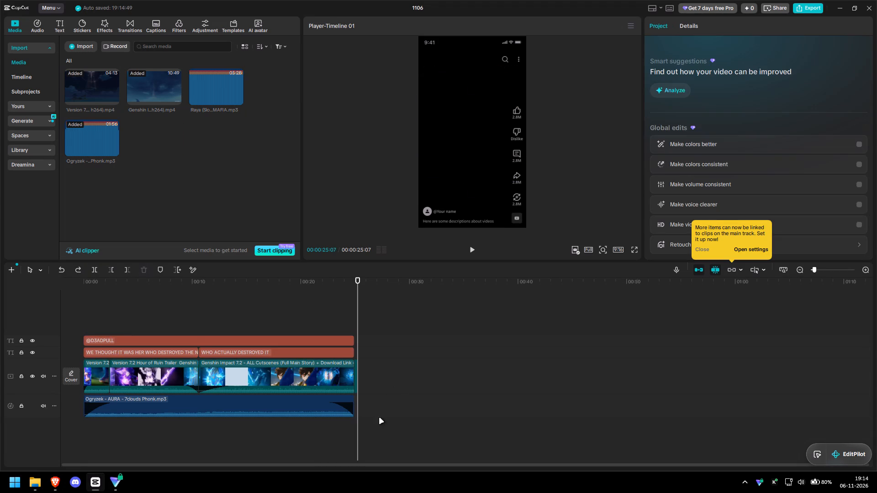
{"action": "left_click_drag", "start_coordinate": [380, 418], "coordinate": [74, 376]}
{"action": "key", "text": "BackSpace"}
{"action": "left_click", "coordinate": [90, 386]}
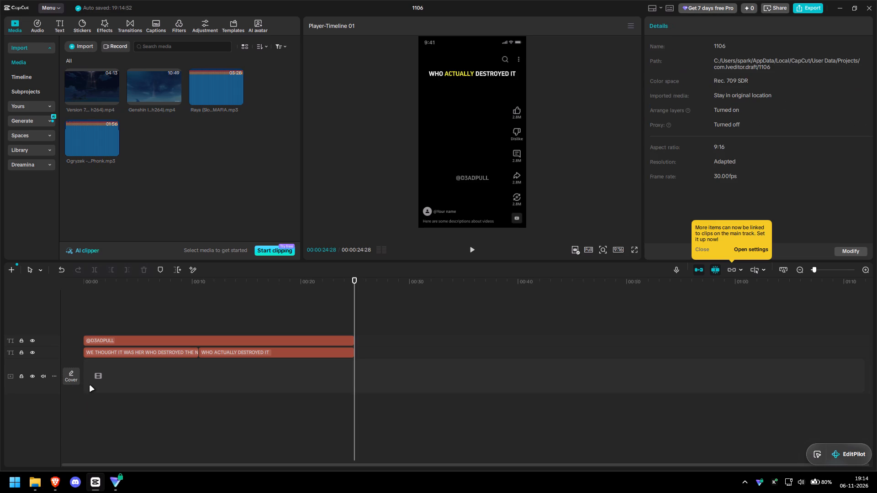
Import the item-purchase screenshot from Downloads and place it at the start of the main video track.
{"action": "left_click", "coordinate": [202, 193]}
{"action": "key", "text": "ctrl+i"}
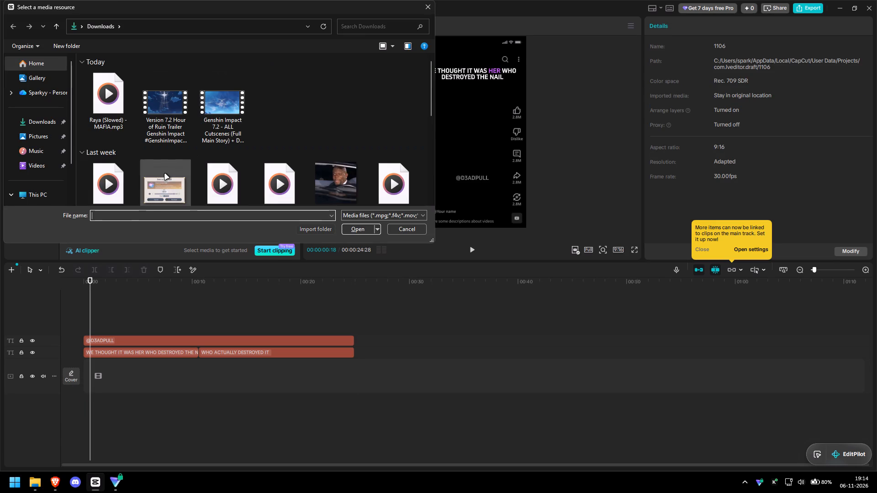
{"action": "left_click", "coordinate": [165, 174]}
{"action": "left_click", "coordinate": [364, 230]}
{"action": "left_click_drag", "start_coordinate": [158, 128], "coordinate": [120, 370]}
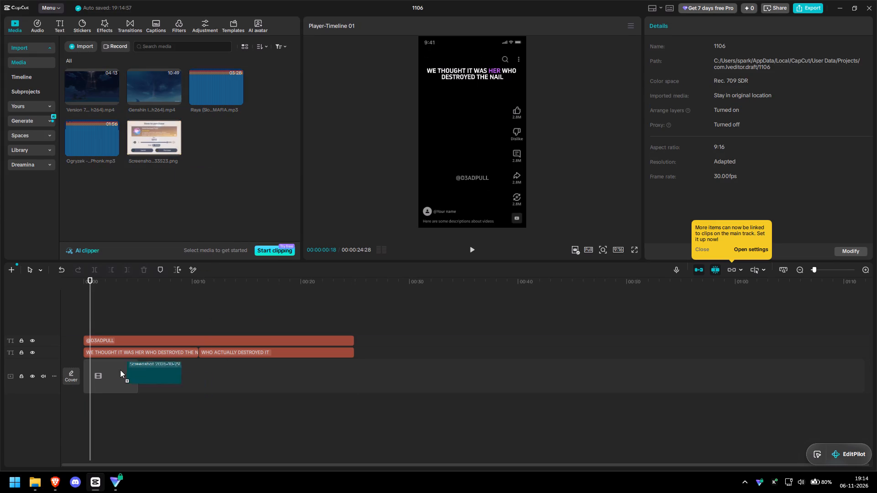
{"action": "left_click_drag", "start_coordinate": [120, 370], "coordinate": [90, 371]}
{"action": "scroll", "coordinate": [108, 378], "scroll_direction": "up", "scroll_amount": 5, "text": "alt"}
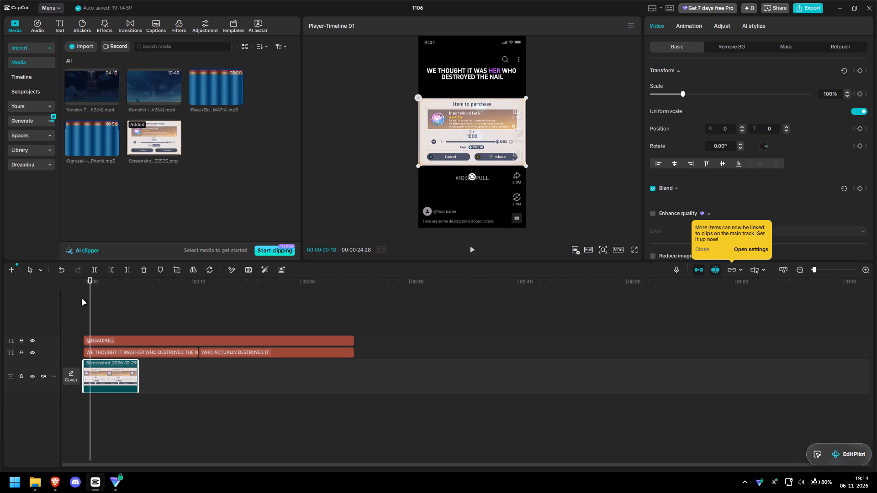
Return the playhead to the start and delete the second caption, "WHO ACTUALLY DESTROYED IT", from the timeline.
{"action": "left_click_drag", "start_coordinate": [90, 287], "coordinate": [77, 287]}
{"action": "left_click", "coordinate": [182, 352]}
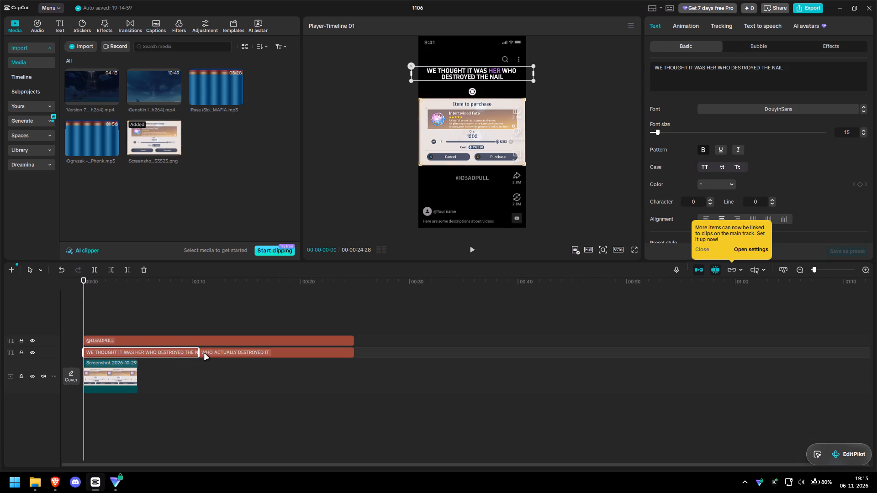
{"action": "left_click", "coordinate": [216, 353]}
{"action": "key", "text": "BackSpace"}
Replace the remaining caption's text with "Guys these many pulls will get me".
{"action": "left_click", "coordinate": [159, 352]}
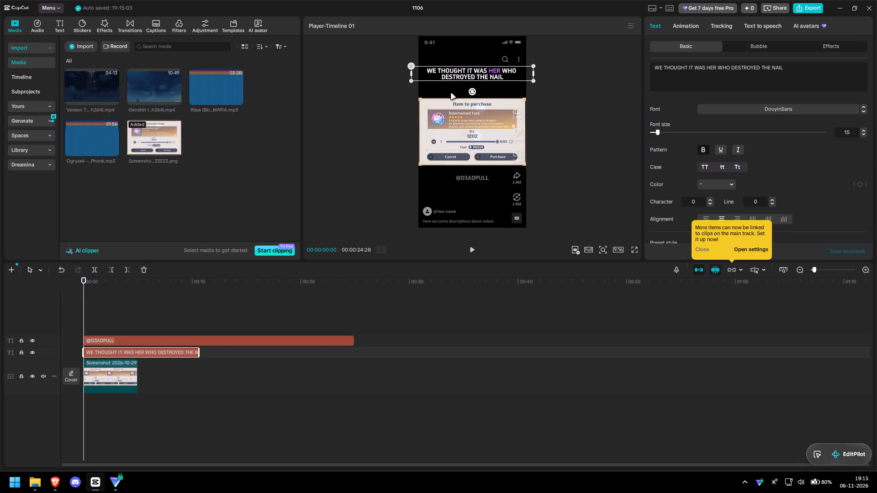
{"action": "double_click", "coordinate": [452, 75]}
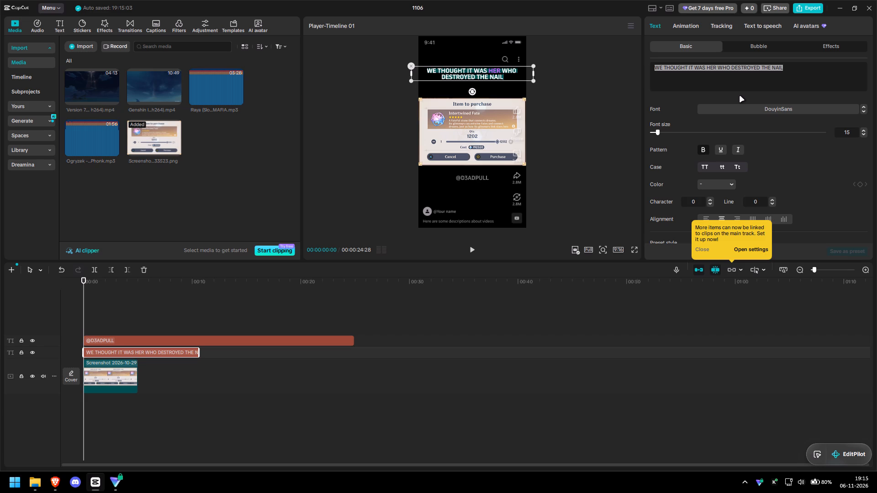
{"action": "type", "text": "Guys"}
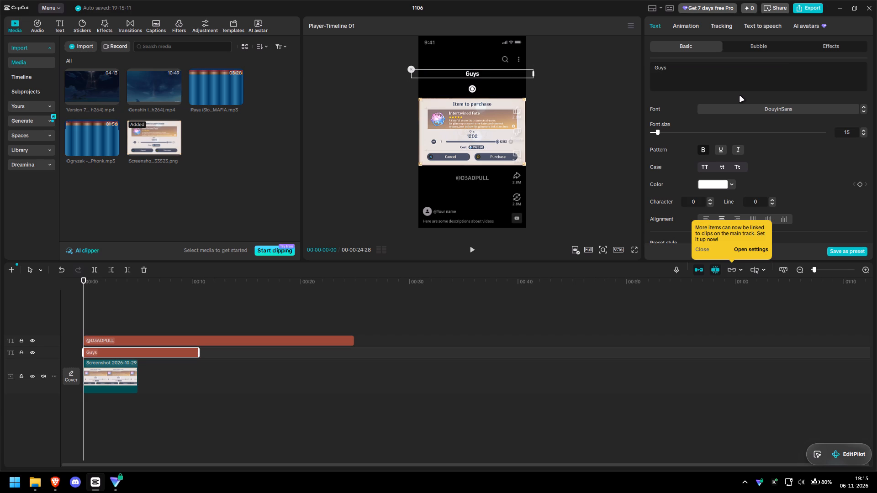
{"action": "key", "text": "BackSpace"}
{"action": "key", "text": "BackSpace"}
{"action": "key", "text": "BackSpace"}
{"action": "type", "text": "uys thi"}
{"action": "key", "text": "BackSpace"}
{"action": "key", "text": "BackSpace"}
{"action": "key", "text": "BackSpace"}
{"action": "key", "text": "i"}
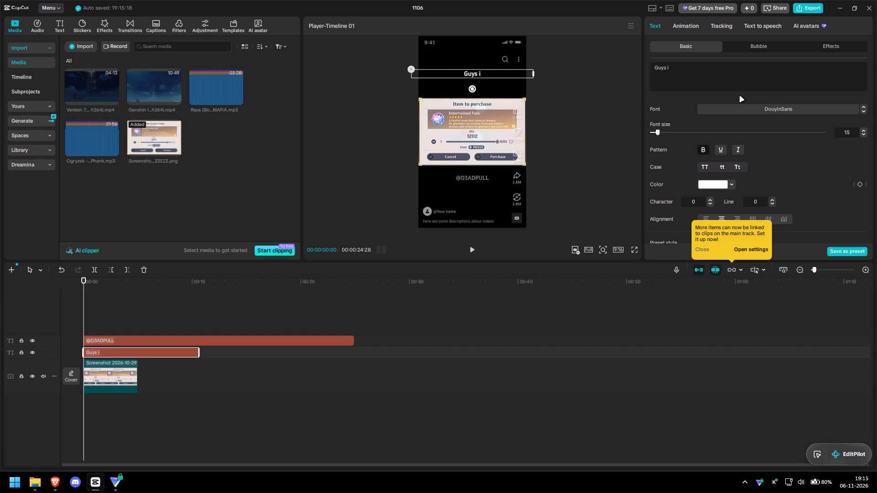
{"action": "key", "text": "s"}
{"action": "key", "text": "BackSpace"}
{"action": "key", "text": "BackSpace"}
{"action": "type", "text": "thi"}
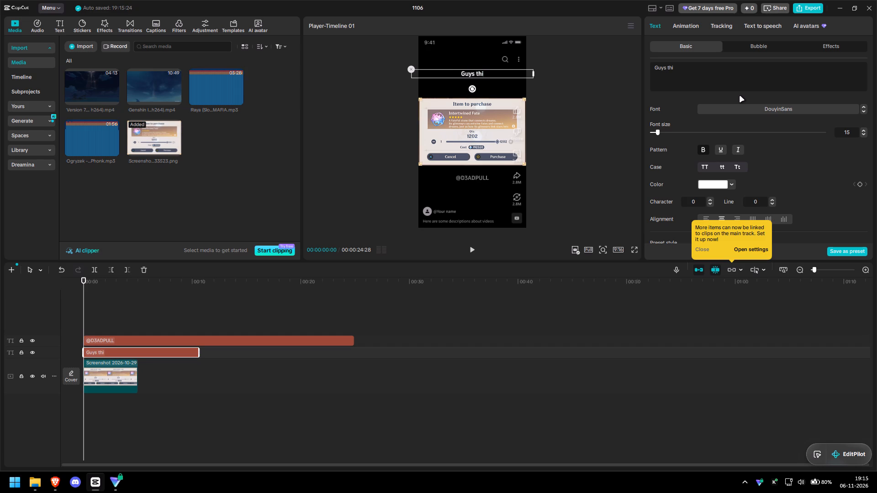
{"action": "key", "text": "BackSpace"}
{"action": "type", "text": "ese many pulls will get me"}
{"action": "key", "text": "space"}
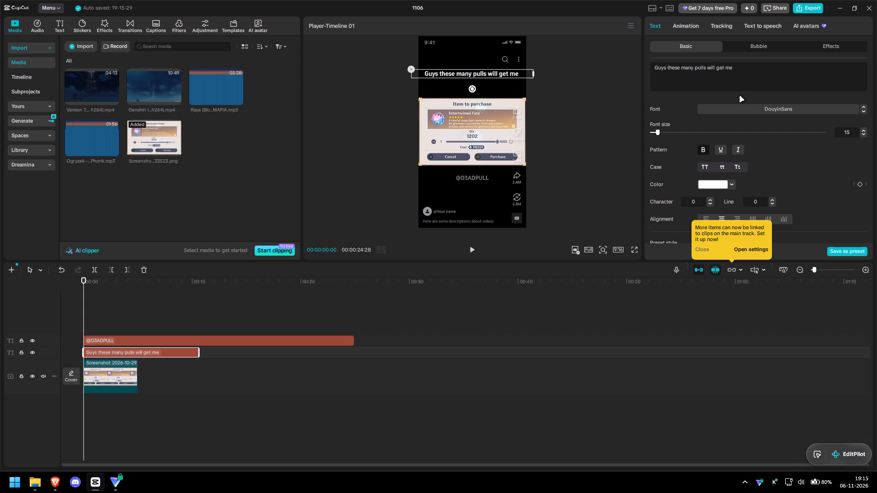
Add a second line reading "S0R1 Tsarista" to the caption.
{"action": "key", "text": "shift+Return"}
{"action": "type", "text": "S)"}
{"action": "key", "text": "BackSpace"}
{"action": "key", "text": "0"}
{"action": "key", "text": "shift+r"}
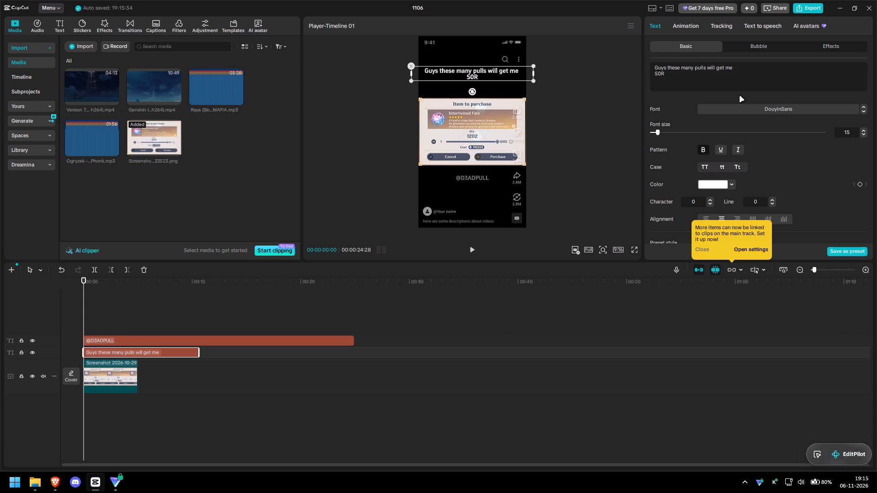
{"action": "type", "text": "1"}
{"action": "key", "text": "space"}
{"action": "key", "text": "shift+t"}
{"action": "type", "text": "sarista"}
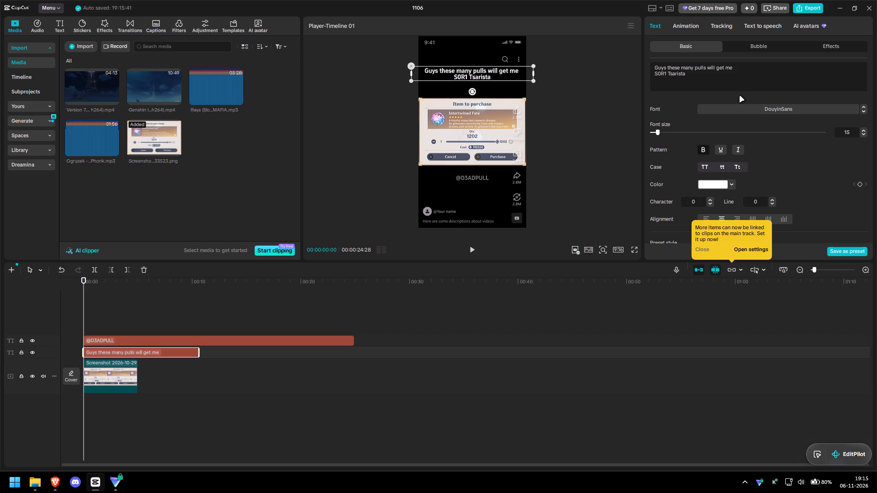
Switch to the Brave browser and download the "Muhehehehe" cat GIF from its GIPHY page.
{"action": "key", "text": "super+2"}
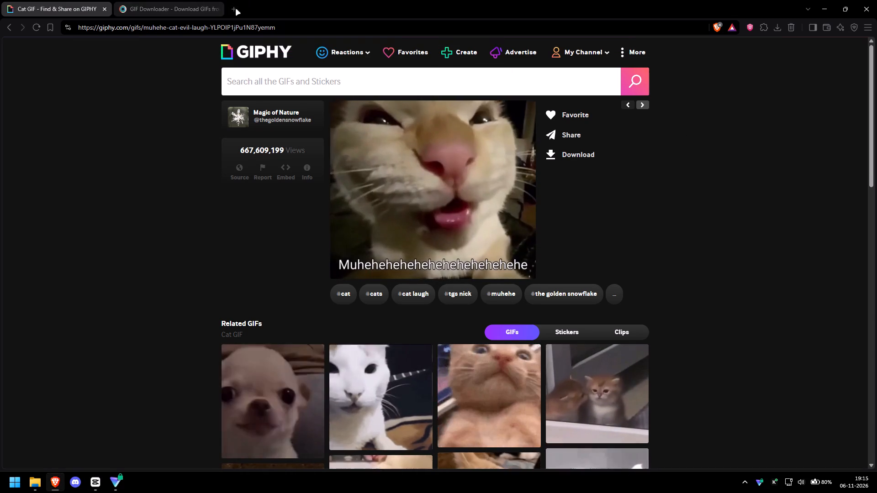
{"action": "left_click", "coordinate": [591, 155]}
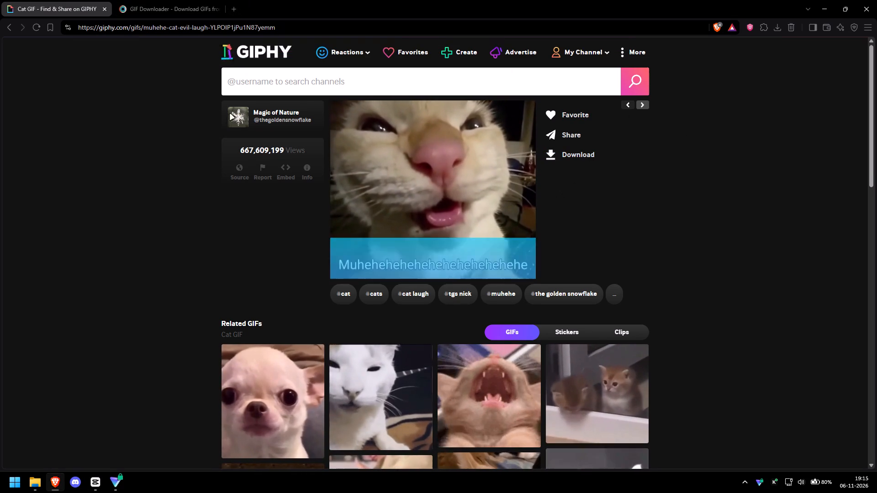
{"action": "left_click", "coordinate": [170, 0]}
{"action": "left_click", "coordinate": [369, 229]}
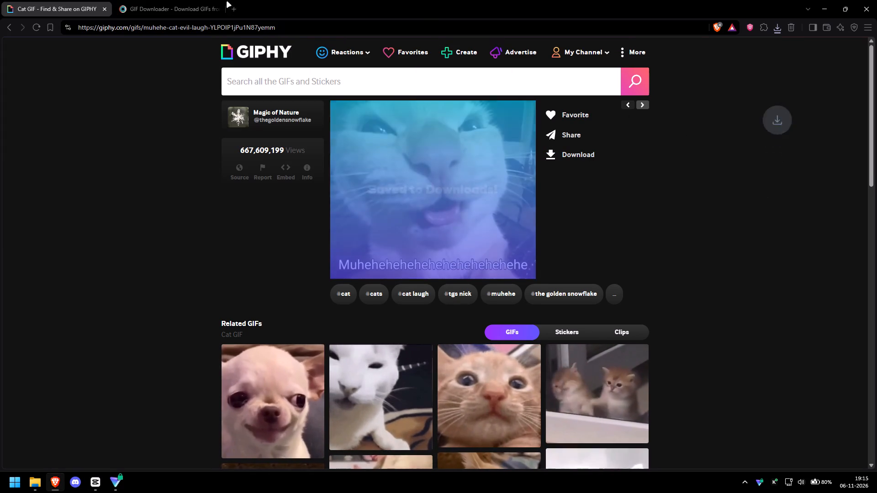
Look up the spelling of "tsaritsa" in a new browser tab and copy the word.
{"action": "left_click", "coordinate": [227, 0]}
{"action": "left_click", "coordinate": [234, 8]}
{"action": "type", "text": "ts"}
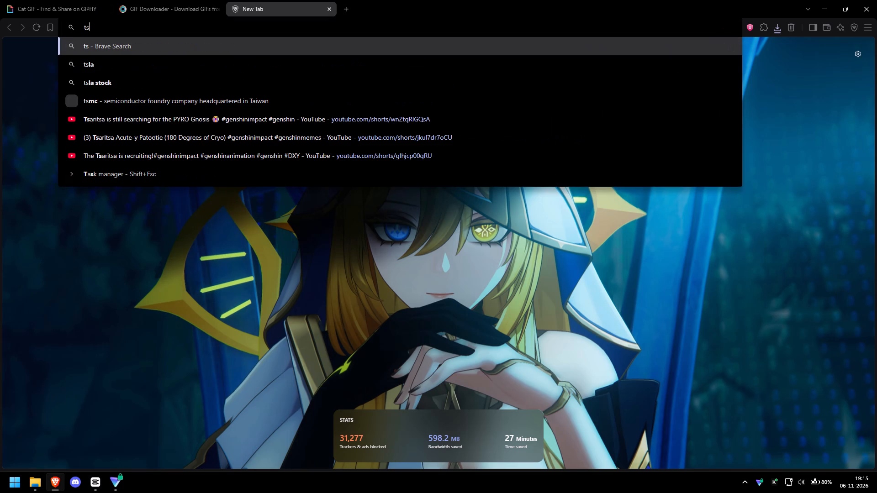
{"action": "type", "text": "arit"}
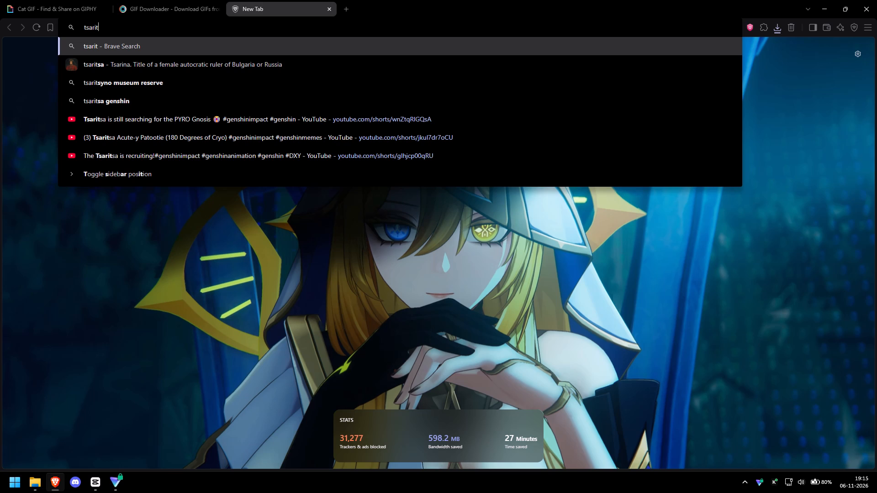
{"action": "type", "text": "sa"}
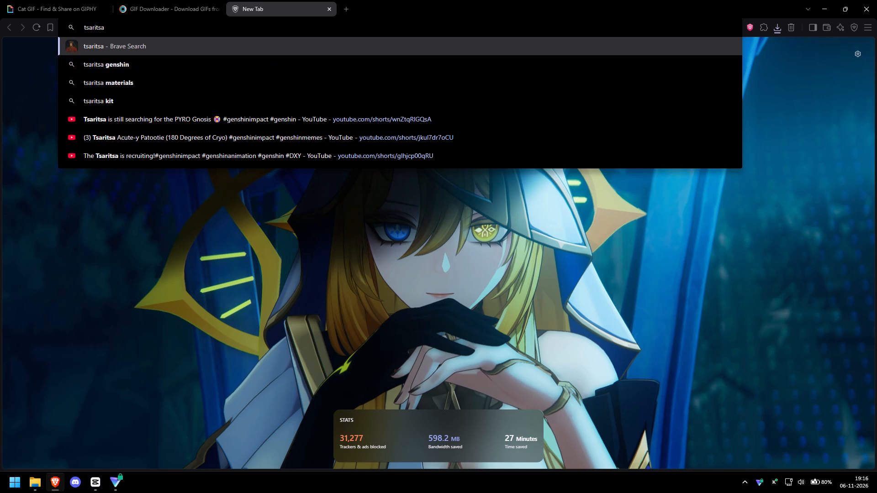
{"action": "key", "text": "ctrl+a"}
{"action": "key", "text": "ctrl+c"}
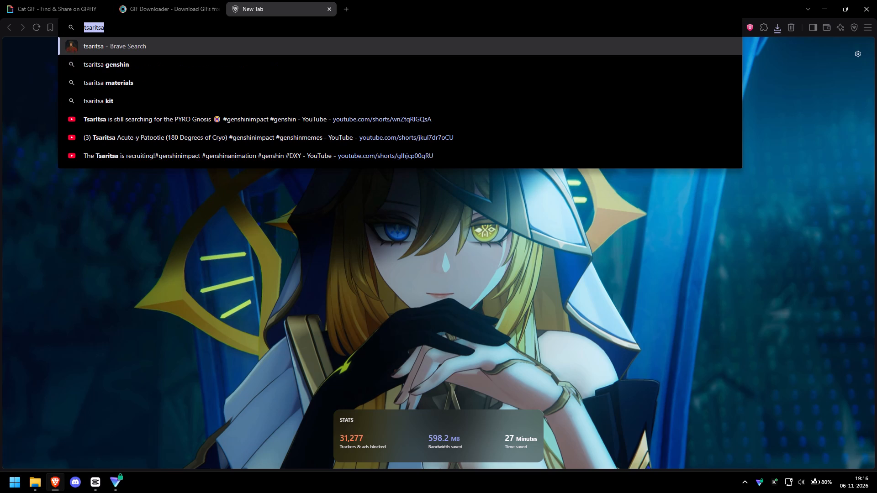
Switch back to CapCut and correct the name in the caption's second line to "Tsaritsa" with a capital T.
{"action": "key", "text": "super+4"}
{"action": "left_click_drag", "start_coordinate": [691, 79], "coordinate": [674, 79]}
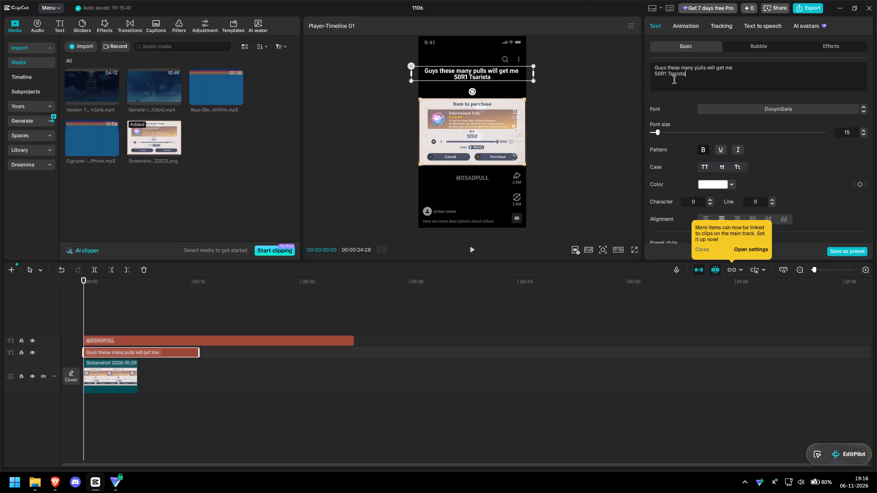
{"action": "left_click_drag", "start_coordinate": [674, 79], "coordinate": [671, 80]}
{"action": "left_click_drag", "start_coordinate": [690, 73], "coordinate": [669, 73]}
{"action": "key", "text": "ctrl+v"}
{"action": "left_click", "coordinate": [669, 72]}
{"action": "key", "text": "BackSpace"}
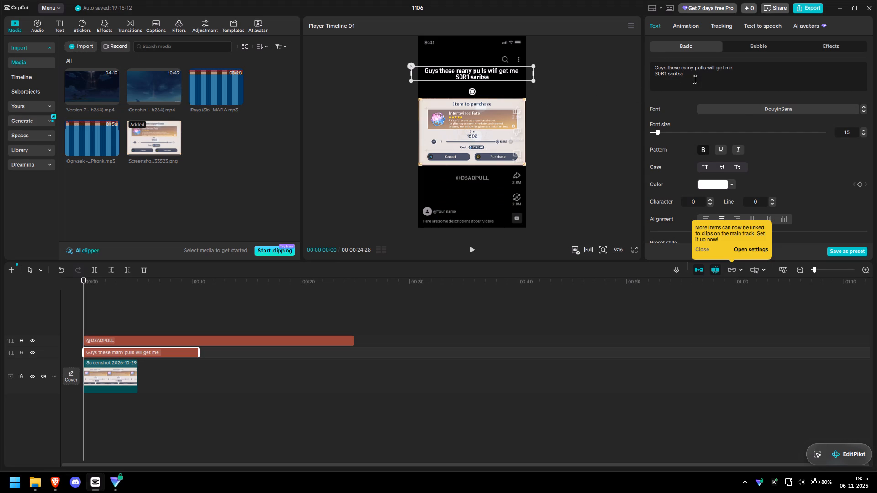
{"action": "key", "text": "shift+t"}
Move the item-purchase screenshot up in the preview so it sits directly beneath the caption.
{"action": "left_click", "coordinate": [493, 71]}
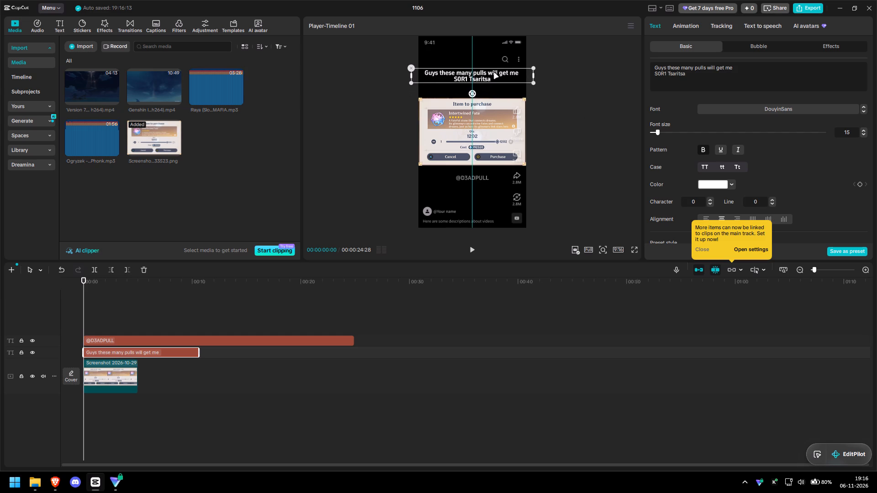
{"action": "left_click", "coordinate": [509, 122]}
{"action": "left_click_drag", "start_coordinate": [502, 124], "coordinate": [502, 110]}
Move the caption up in the preview, keeping it horizontally centred with a small gap above the screenshot.
{"action": "double_click", "coordinate": [485, 73]}
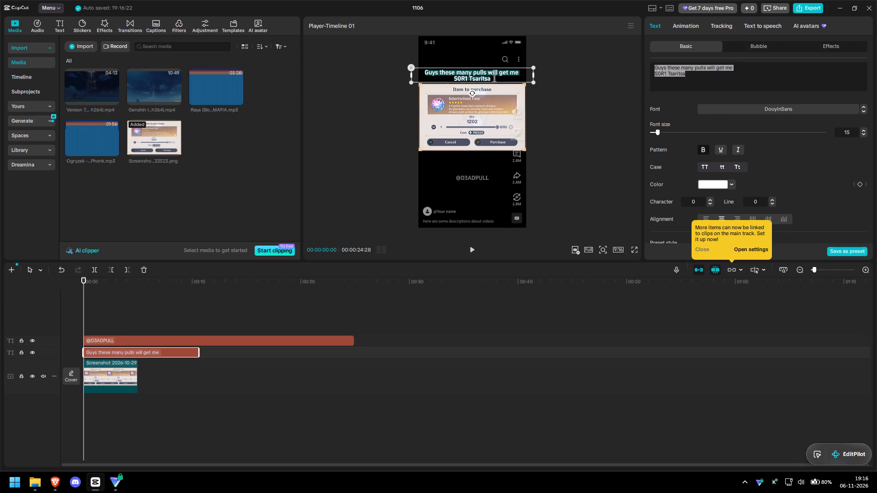
{"action": "left_click", "coordinate": [504, 81]}
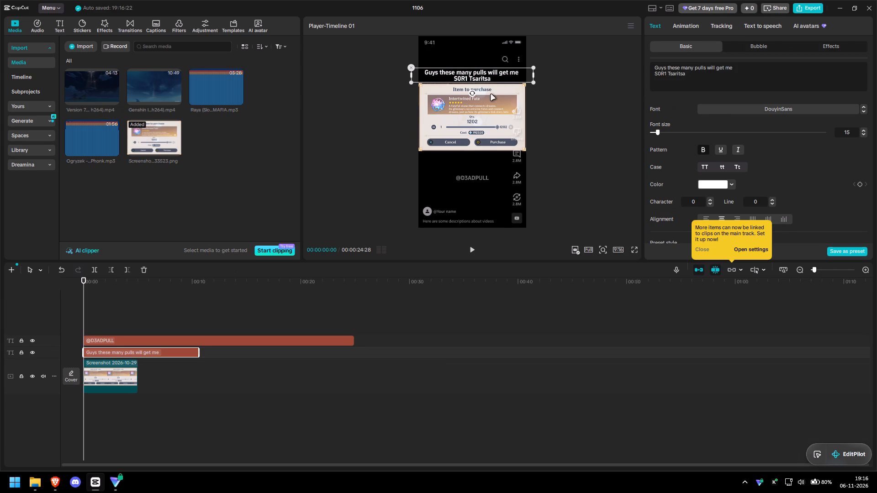
{"action": "left_click", "coordinate": [312, 161]}
{"action": "left_click", "coordinate": [168, 355]}
{"action": "left_click_drag", "start_coordinate": [448, 68], "coordinate": [448, 62]}
{"action": "left_click_drag", "start_coordinate": [467, 79], "coordinate": [467, 69]}
{"action": "left_click_drag", "start_coordinate": [475, 83], "coordinate": [477, 76]}
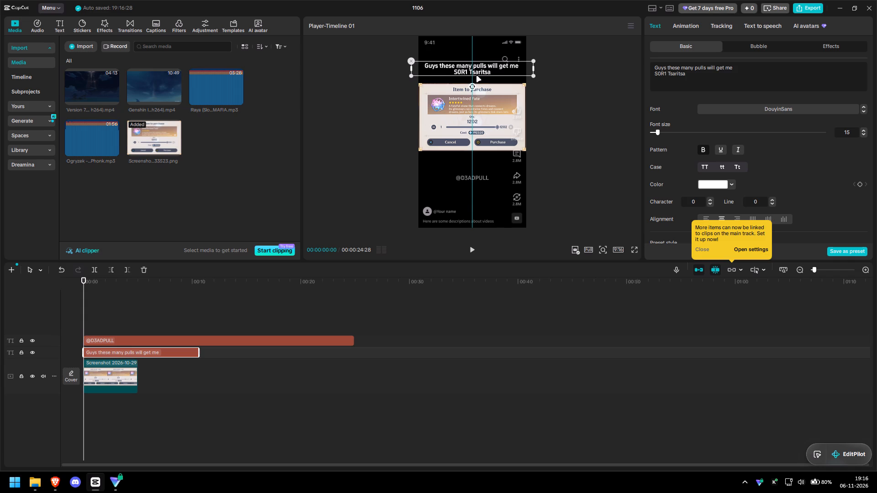
{"action": "left_click_drag", "start_coordinate": [477, 76], "coordinate": [477, 73]}
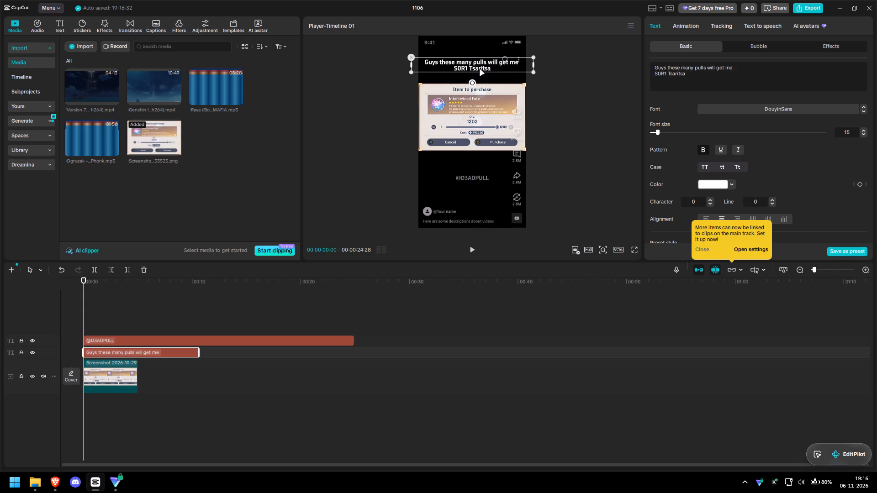
Colour only the caption's second line, "S0R1 Tsaritsa", bright cyan (hex 00EFFD).
{"action": "triple_click", "coordinate": [660, 72]}
{"action": "left_click", "coordinate": [662, 75]}
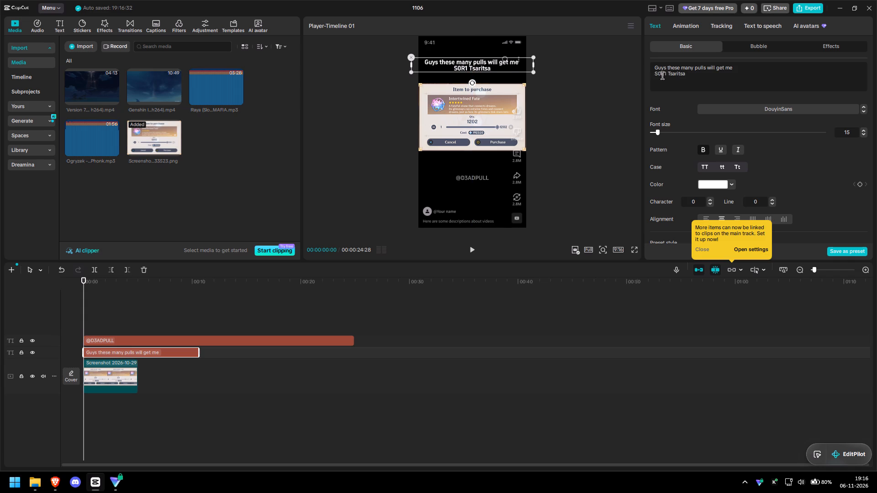
{"action": "triple_click", "coordinate": [662, 75]}
{"action": "left_click", "coordinate": [726, 184]}
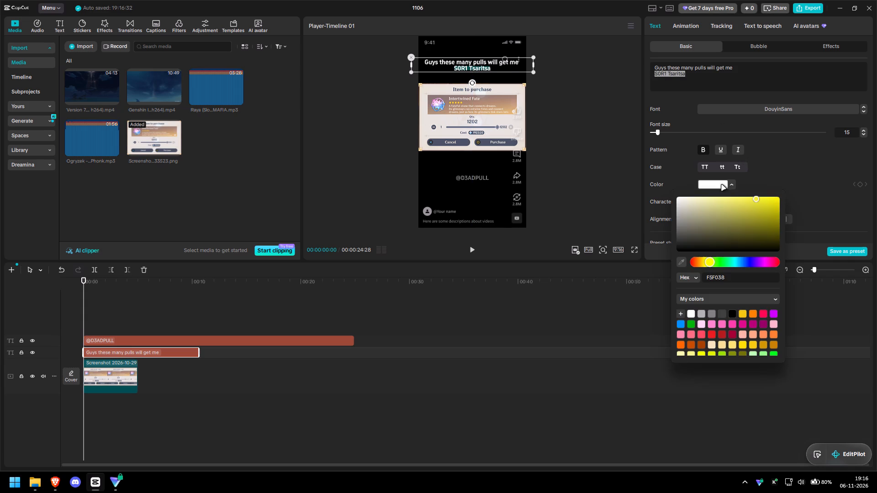
{"action": "left_click_drag", "start_coordinate": [713, 260], "coordinate": [734, 261]}
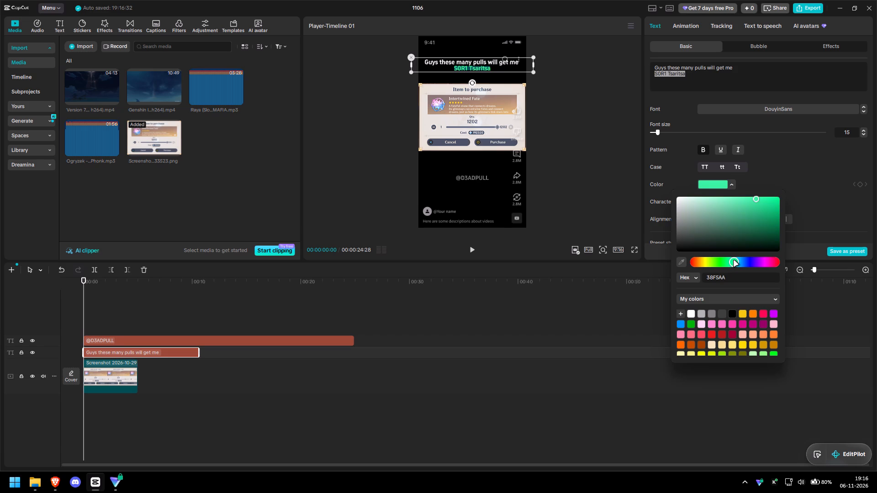
{"action": "left_click_drag", "start_coordinate": [734, 261], "coordinate": [739, 262]}
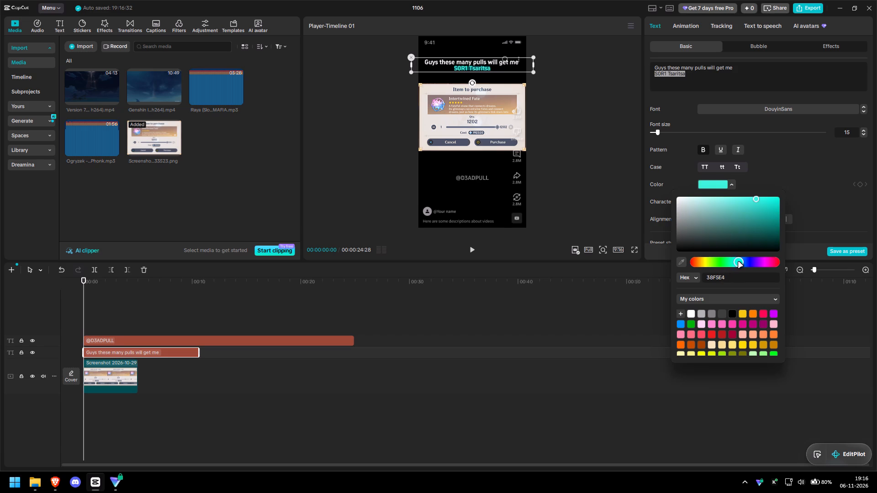
{"action": "left_click_drag", "start_coordinate": [739, 262], "coordinate": [740, 262]}
{"action": "left_click_drag", "start_coordinate": [751, 207], "coordinate": [792, 197]}
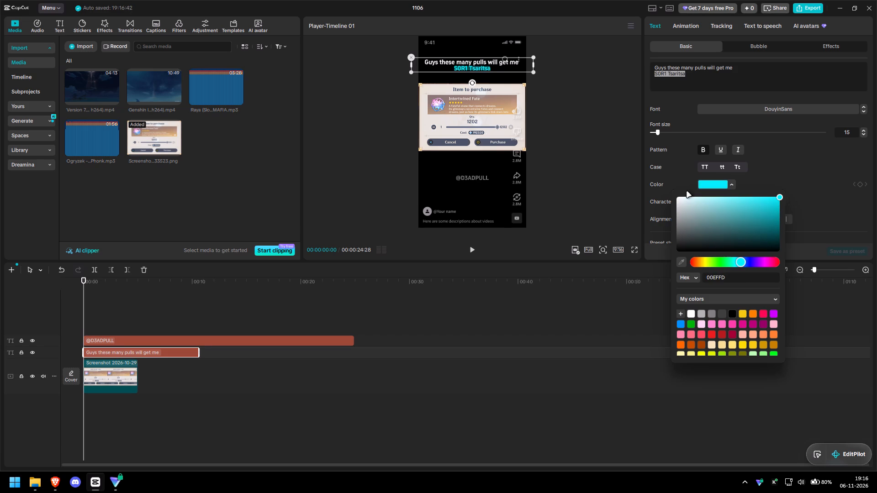
Extend the item-purchase screenshot clip on the timeline to a duration of 00:00:15:02.
{"action": "left_click", "coordinate": [393, 126]}
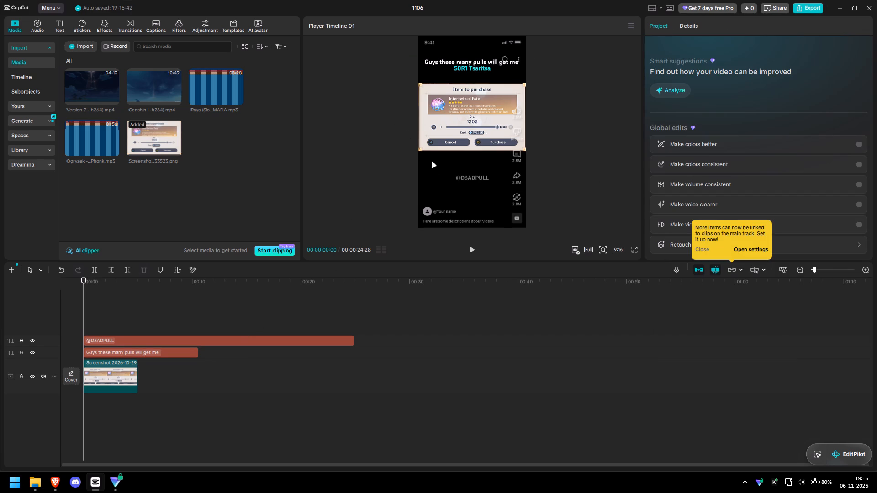
{"action": "left_click", "coordinate": [124, 374]}
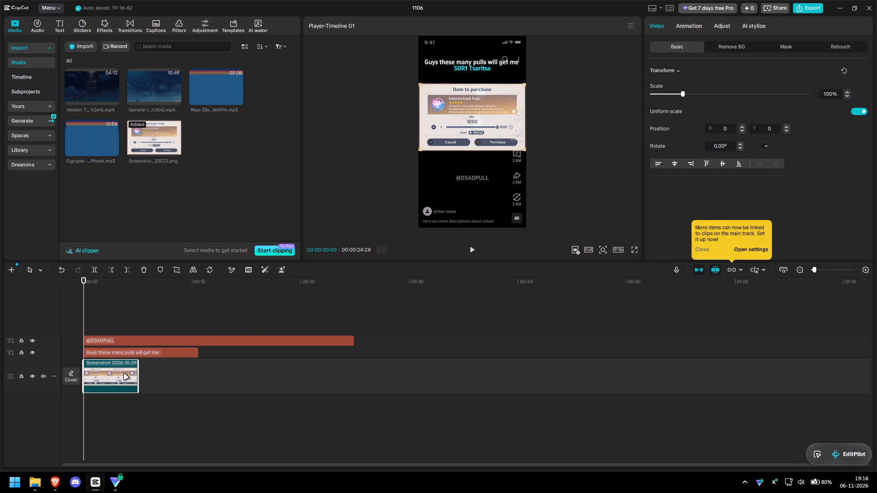
{"action": "left_click_drag", "start_coordinate": [111, 284], "coordinate": [115, 284]}
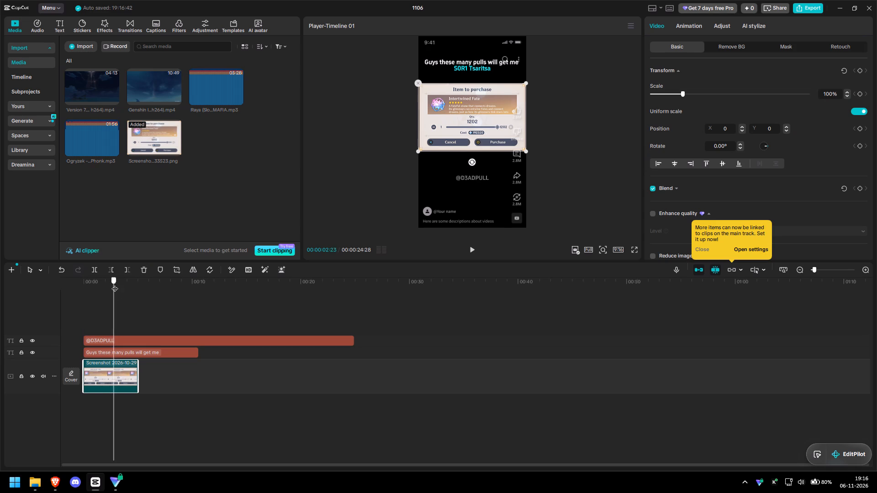
{"action": "left_click_drag", "start_coordinate": [115, 284], "coordinate": [145, 286]}
{"action": "left_click_drag", "start_coordinate": [137, 371], "coordinate": [139, 371]}
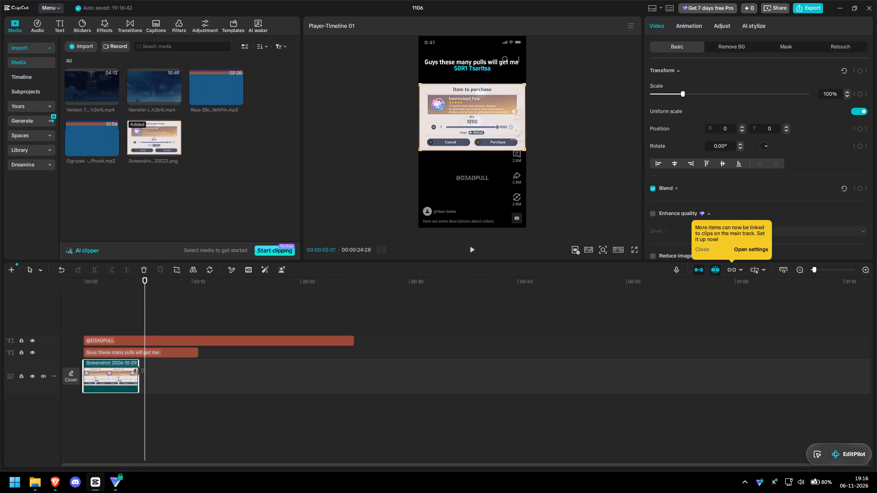
{"action": "left_click_drag", "start_coordinate": [139, 371], "coordinate": [224, 363]}
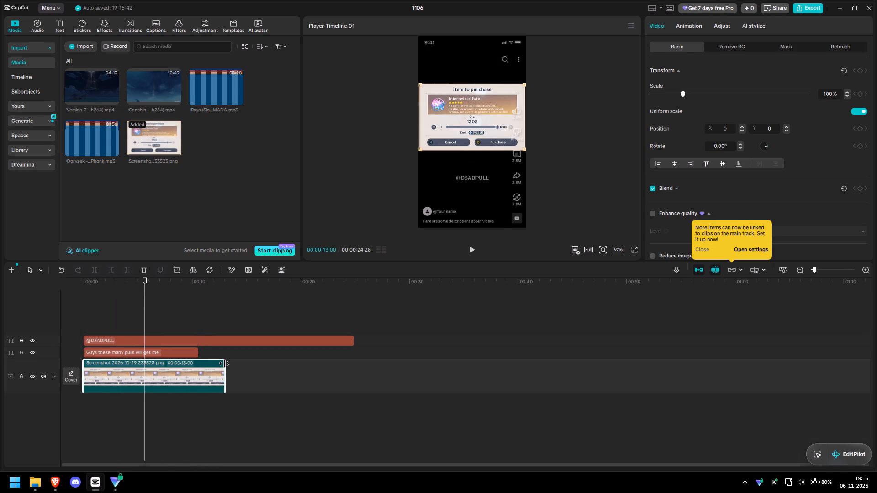
{"action": "left_click_drag", "start_coordinate": [224, 363], "coordinate": [228, 364]}
{"action": "left_click_drag", "start_coordinate": [228, 364], "coordinate": [243, 365]}
{"action": "left_click_drag", "start_coordinate": [243, 365], "coordinate": [246, 367]}
{"action": "left_click", "coordinate": [251, 338]}
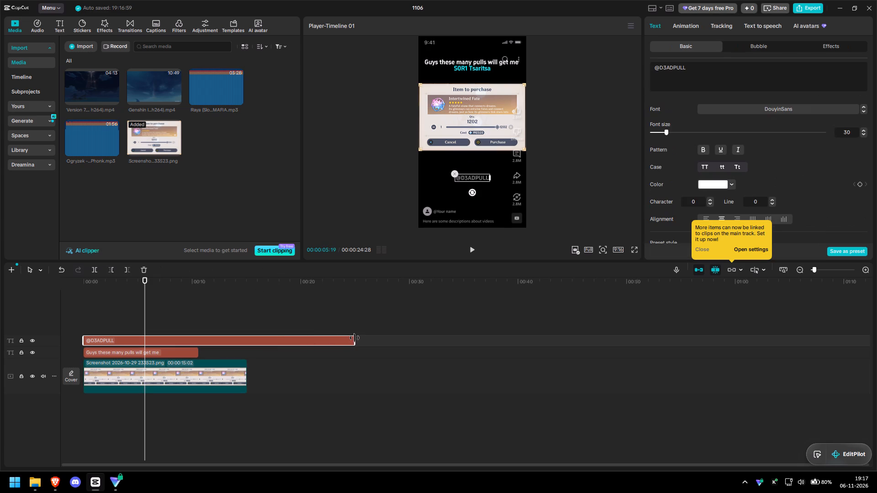
{"action": "left_click_drag", "start_coordinate": [354, 338], "coordinate": [246, 341]}
{"action": "left_click", "coordinate": [177, 349]}
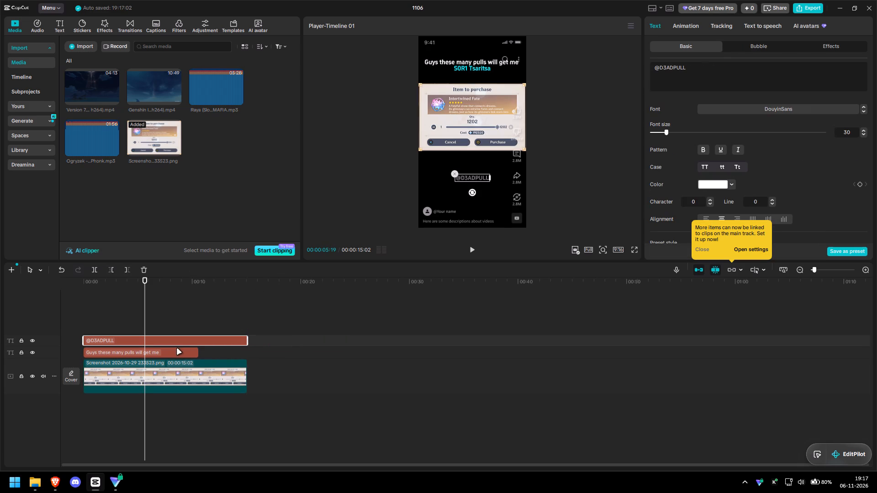
{"action": "left_click_drag", "start_coordinate": [199, 356], "coordinate": [246, 357]}
Import "Cat GIF.gif" from the Downloads folder into the project media.
{"action": "left_click", "coordinate": [188, 181]}
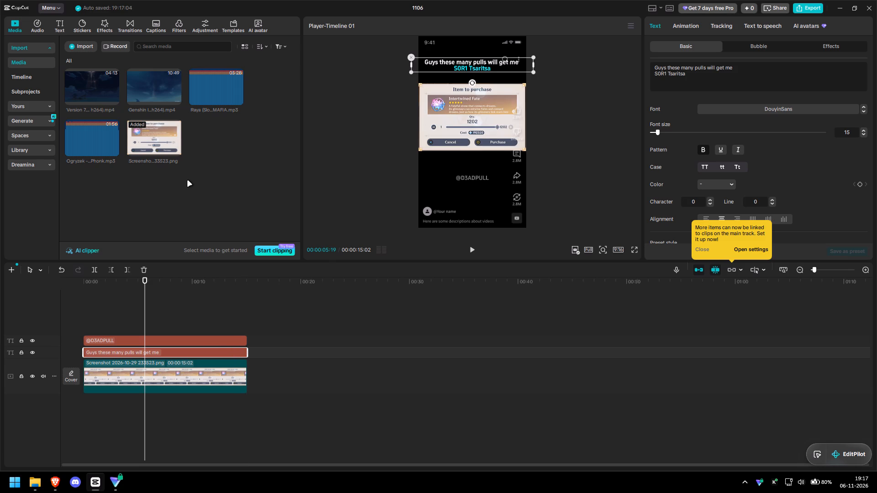
{"action": "key", "text": "ctrl+i"}
{"action": "left_click", "coordinate": [98, 103]}
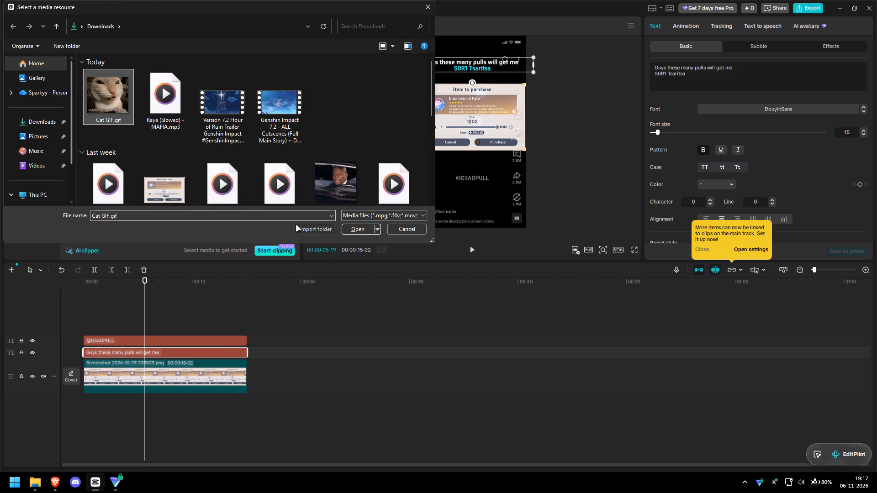
{"action": "left_click", "coordinate": [352, 231]}
Add the cat GIF on its own track between the caption and the screenshot, starting at 00:00.
{"action": "left_click_drag", "start_coordinate": [212, 134], "coordinate": [217, 150]}
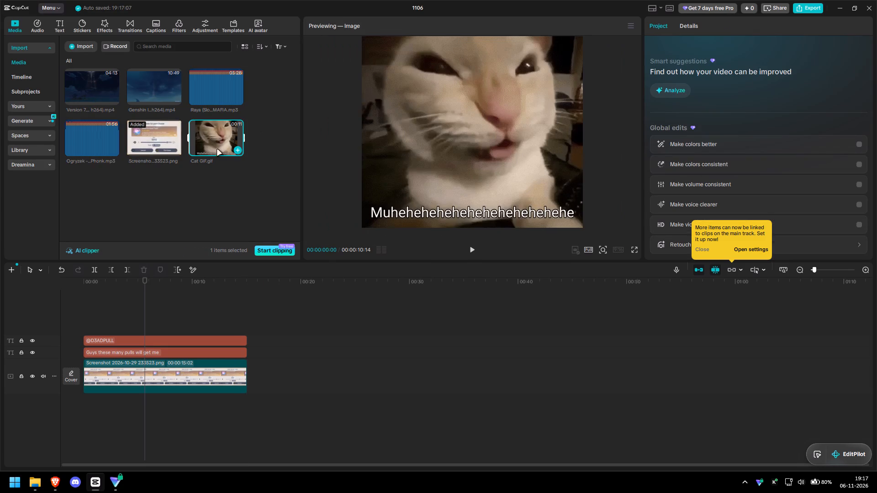
{"action": "left_click_drag", "start_coordinate": [217, 150], "coordinate": [90, 358]}
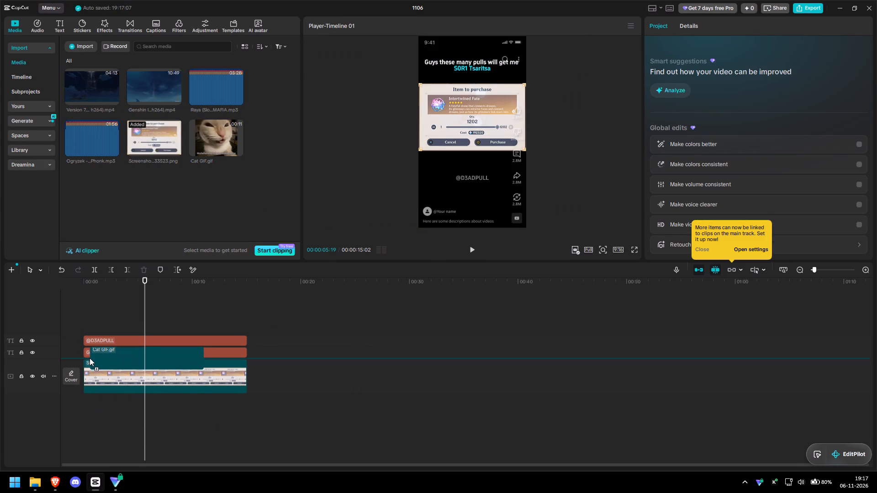
{"action": "left_click_drag", "start_coordinate": [90, 358], "coordinate": [89, 358]}
{"action": "left_click_drag", "start_coordinate": [116, 353], "coordinate": [118, 353]}
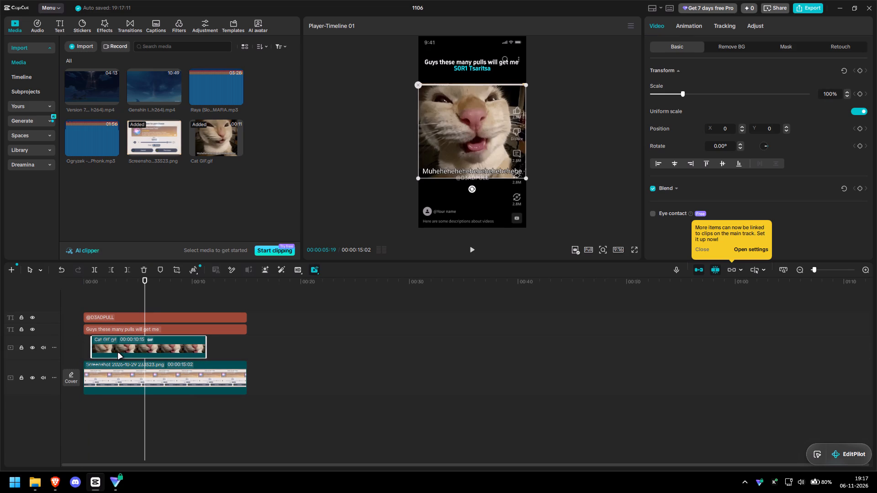
{"action": "left_click_drag", "start_coordinate": [118, 353], "coordinate": [110, 353]}
Move the cat GIF down in the preview, horizontally centred at 100% scale, so the item-purchase screenshot is uncovered above it.
{"action": "left_click_drag", "start_coordinate": [527, 178], "coordinate": [523, 175]}
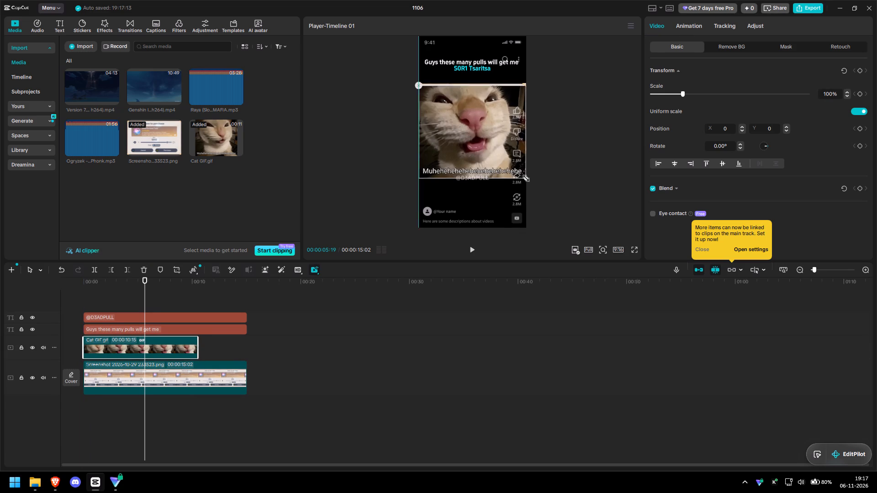
{"action": "left_click_drag", "start_coordinate": [523, 175], "coordinate": [533, 170]}
{"action": "left_click_drag", "start_coordinate": [486, 132], "coordinate": [489, 195]}
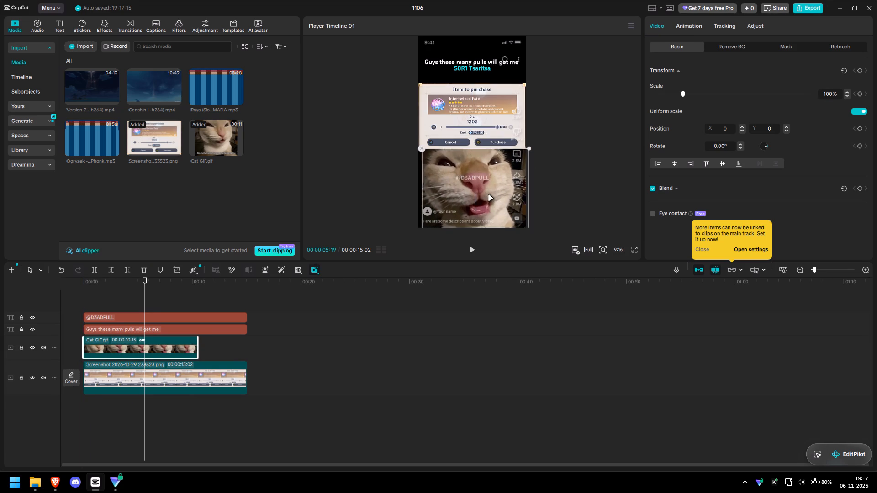
{"action": "left_click_drag", "start_coordinate": [489, 195], "coordinate": [486, 196]}
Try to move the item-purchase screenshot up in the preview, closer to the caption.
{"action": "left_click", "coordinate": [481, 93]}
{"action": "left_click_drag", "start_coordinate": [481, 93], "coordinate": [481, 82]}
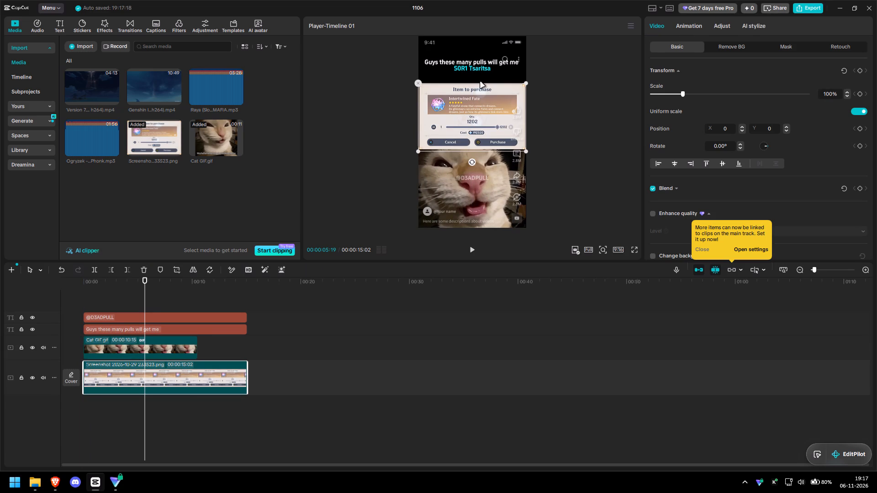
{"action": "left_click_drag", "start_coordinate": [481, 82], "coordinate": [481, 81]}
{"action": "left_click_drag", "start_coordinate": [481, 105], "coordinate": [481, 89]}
Extend the cat GIF clip to 00:00:15:02 so it ends with the other clips.
{"action": "left_click", "coordinate": [182, 345]}
{"action": "left_click_drag", "start_coordinate": [195, 345], "coordinate": [244, 348]}
Move the item-purchase screenshot up in the preview, keeping it centred, so its top edge sits against the caption's second line.
{"action": "left_click", "coordinate": [204, 371]}
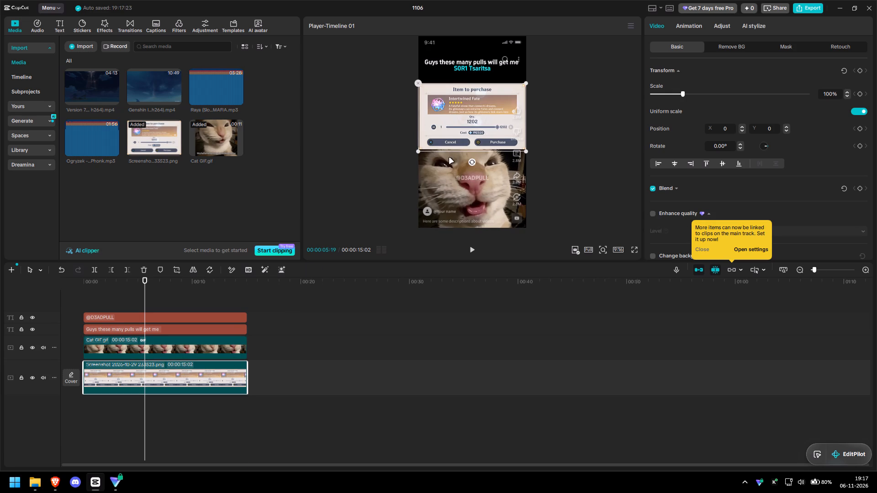
{"action": "left_click_drag", "start_coordinate": [468, 108], "coordinate": [468, 96]}
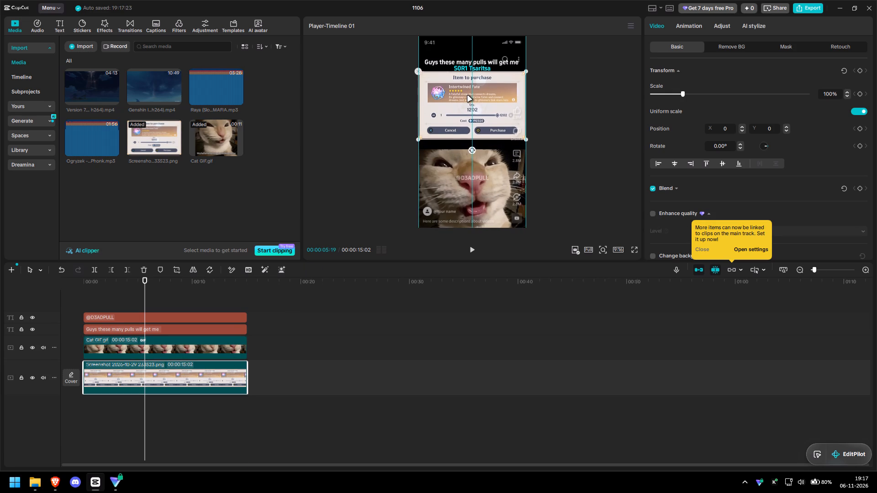
{"action": "left_click_drag", "start_coordinate": [468, 96], "coordinate": [468, 96]}
Move the cat GIF up against the screenshot's bottom edge so its "Muhehehe" subtitle fits inside the frame.
{"action": "left_click", "coordinate": [480, 185]}
{"action": "left_click_drag", "start_coordinate": [480, 185], "coordinate": [480, 176]}
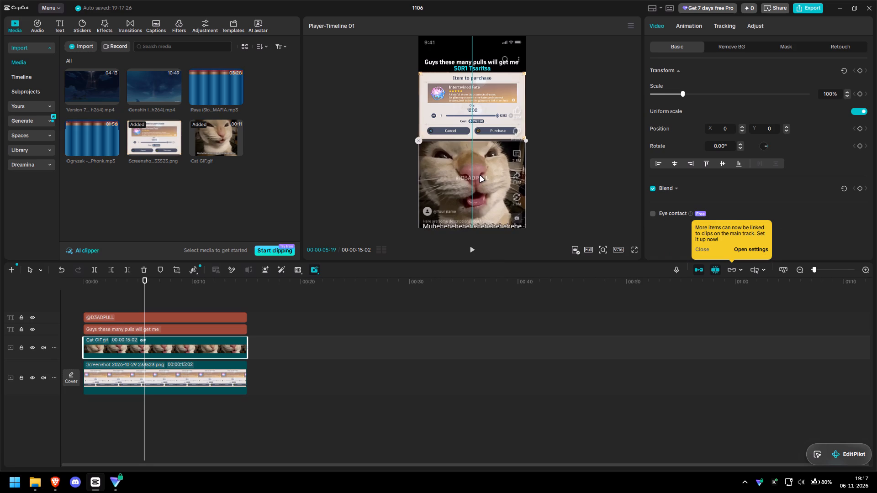
{"action": "left_click_drag", "start_coordinate": [480, 176], "coordinate": [480, 173]}
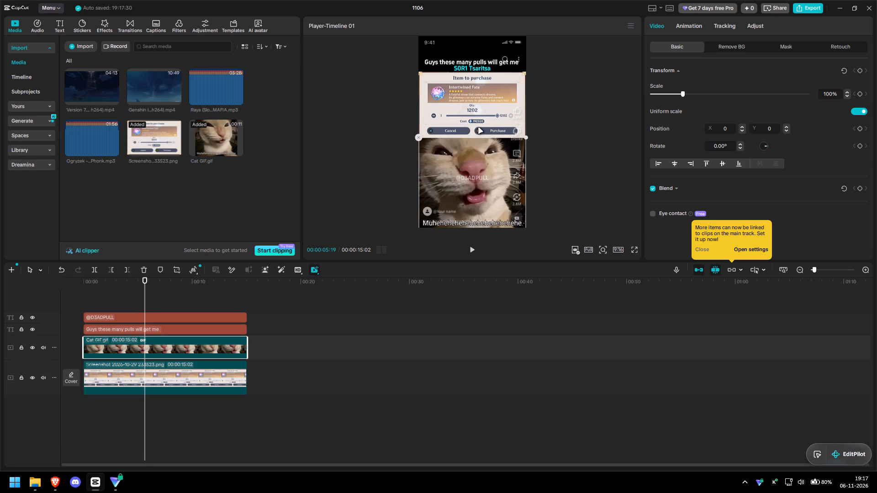
{"action": "left_click", "coordinate": [479, 126]}
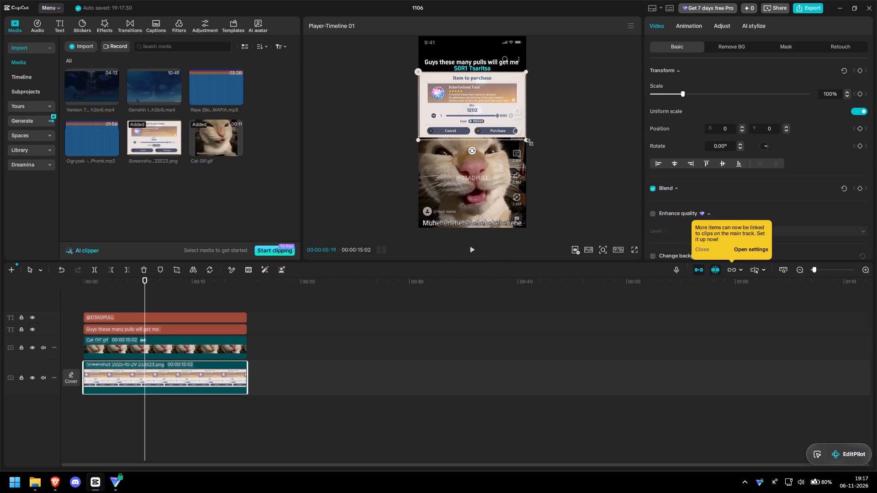
{"action": "left_click", "coordinate": [372, 156]}
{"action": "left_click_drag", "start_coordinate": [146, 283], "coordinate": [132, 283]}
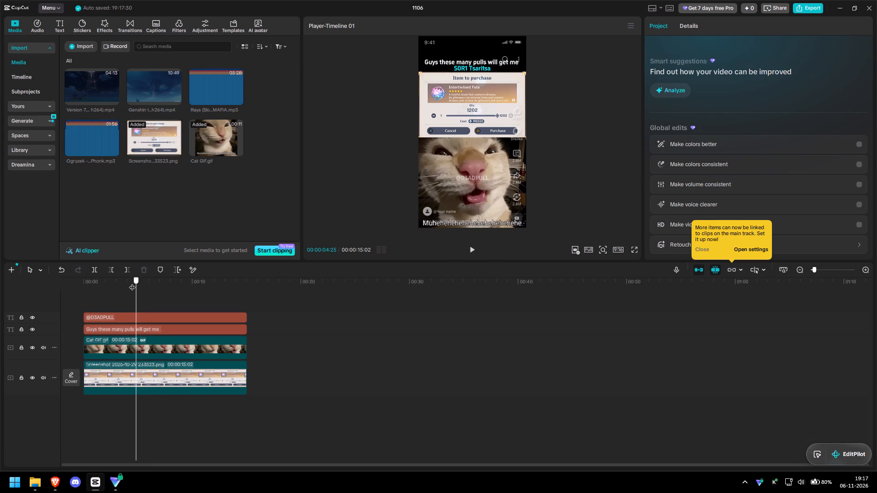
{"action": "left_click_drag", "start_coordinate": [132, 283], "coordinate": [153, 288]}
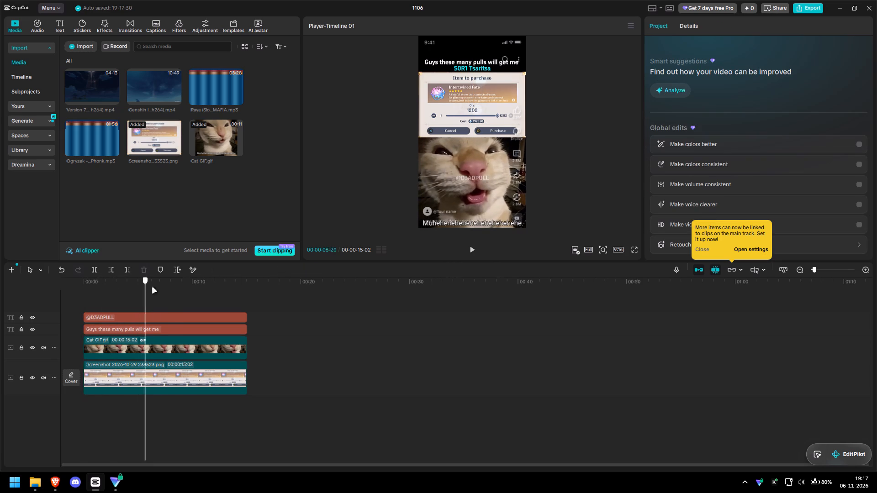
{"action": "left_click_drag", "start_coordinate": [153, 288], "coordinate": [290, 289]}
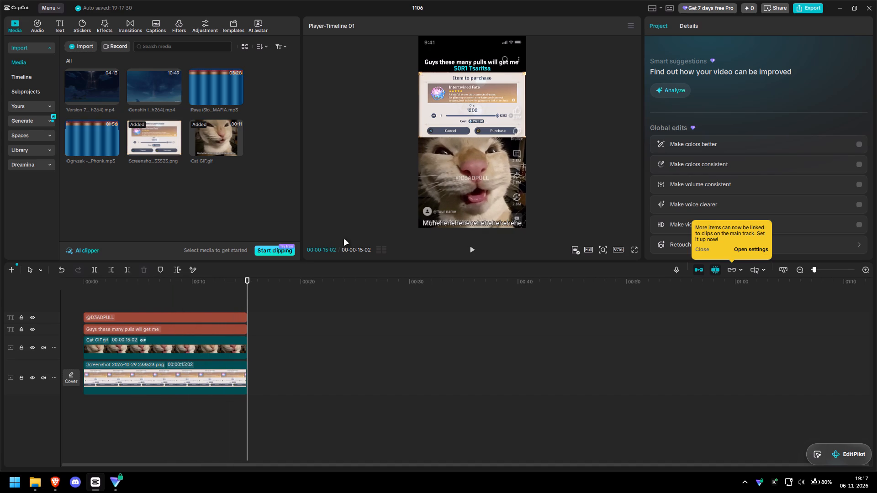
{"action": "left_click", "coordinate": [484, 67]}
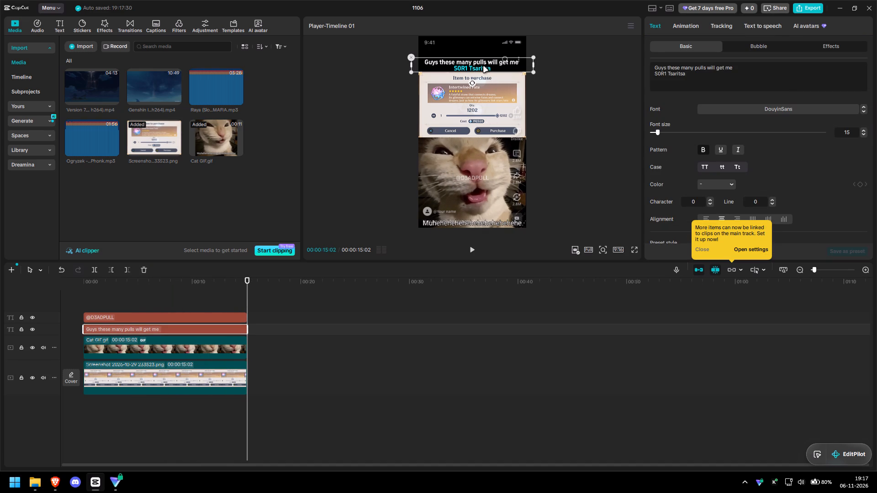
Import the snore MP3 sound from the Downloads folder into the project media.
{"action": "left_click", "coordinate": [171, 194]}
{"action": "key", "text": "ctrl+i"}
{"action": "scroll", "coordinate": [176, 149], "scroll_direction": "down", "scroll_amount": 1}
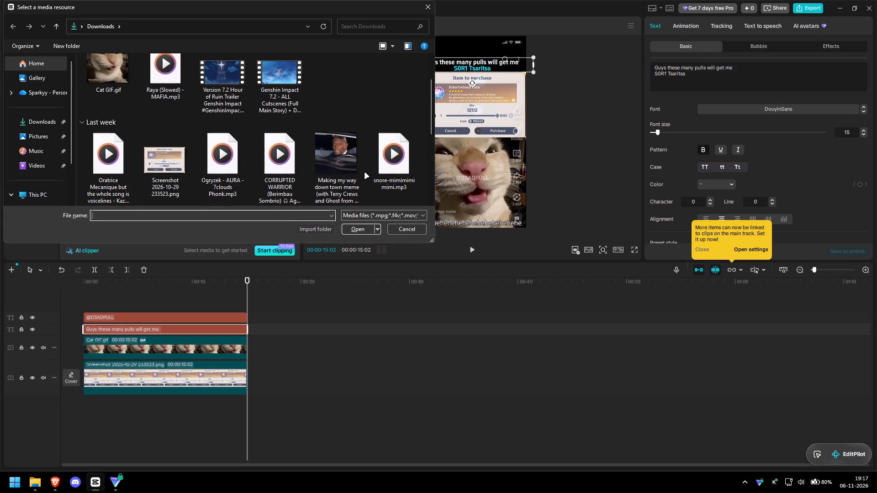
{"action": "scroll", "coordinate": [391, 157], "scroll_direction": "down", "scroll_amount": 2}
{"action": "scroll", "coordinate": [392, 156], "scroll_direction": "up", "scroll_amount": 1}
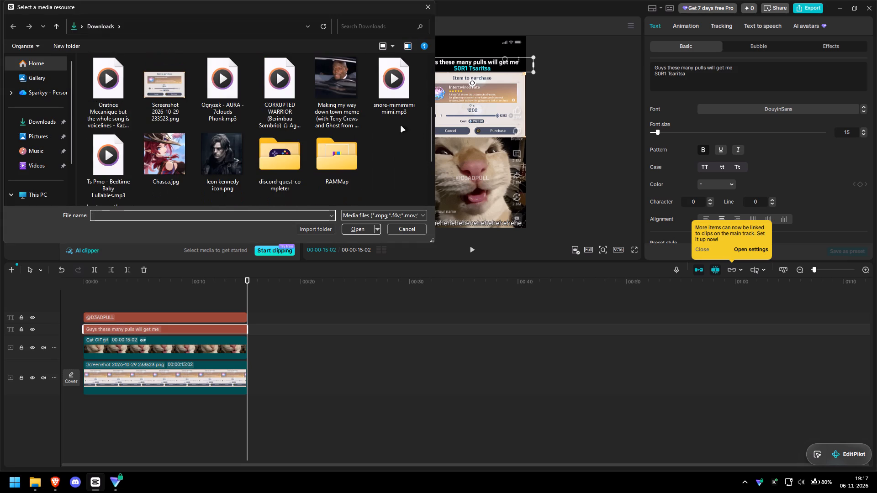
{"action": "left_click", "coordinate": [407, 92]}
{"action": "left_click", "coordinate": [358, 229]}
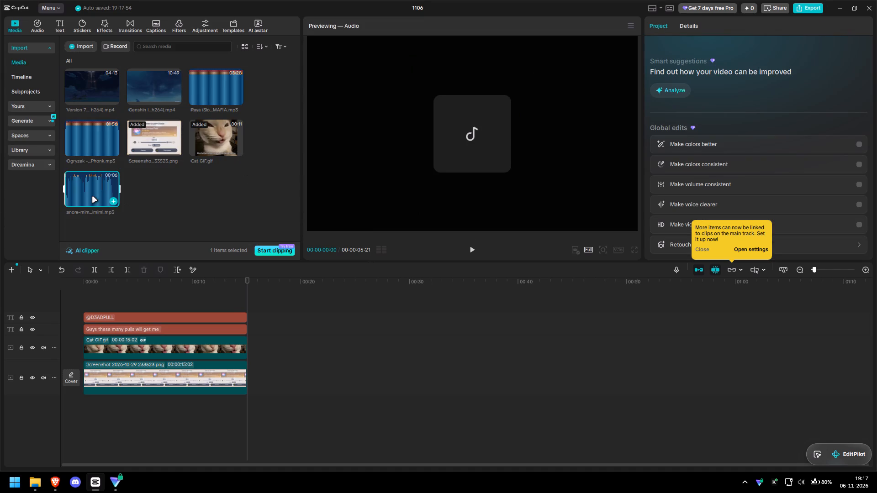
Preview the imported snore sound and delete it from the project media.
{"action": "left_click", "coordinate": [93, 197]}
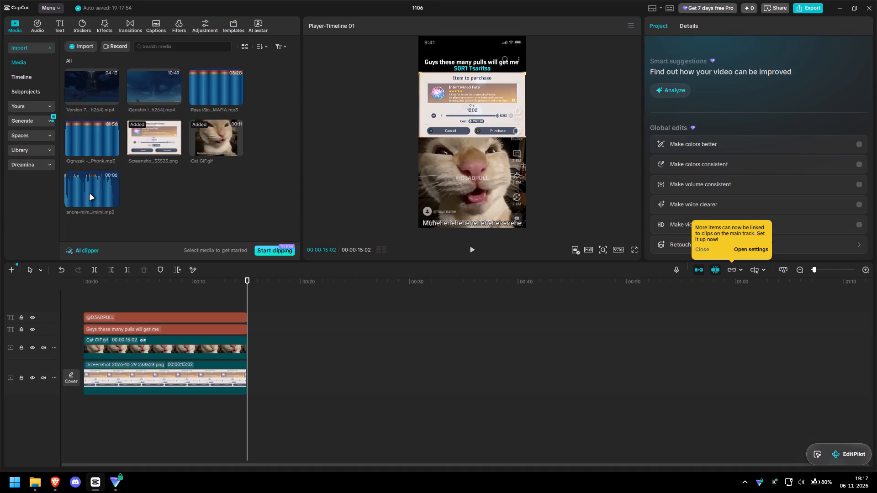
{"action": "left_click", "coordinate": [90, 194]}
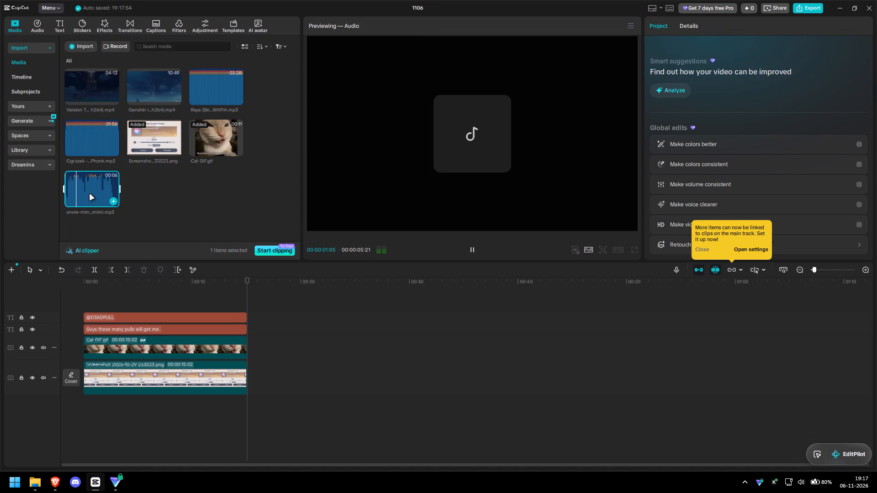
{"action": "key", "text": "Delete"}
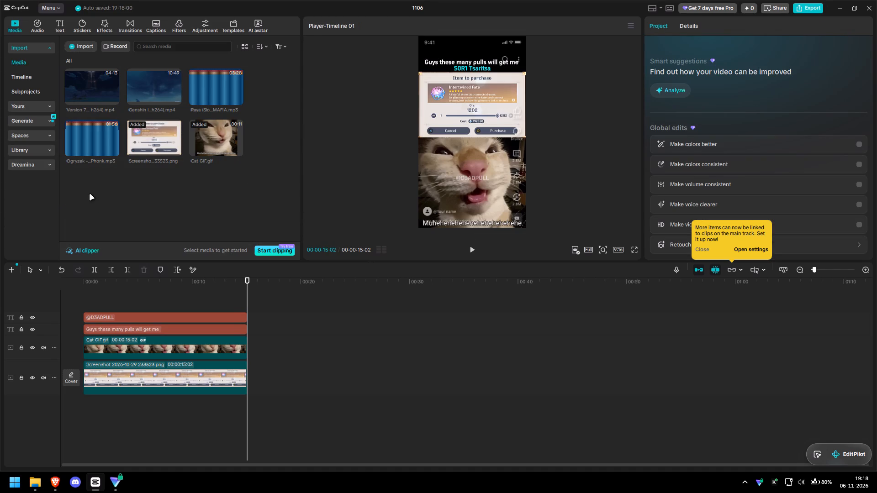
Import the Ts Pmo - Bedtime Baby Lullabies MP3 from the Downloads folder into the project media.
{"action": "key", "text": "ctrl+i"}
{"action": "left_click", "coordinate": [168, 196]}
{"action": "key", "text": "ctrl+i"}
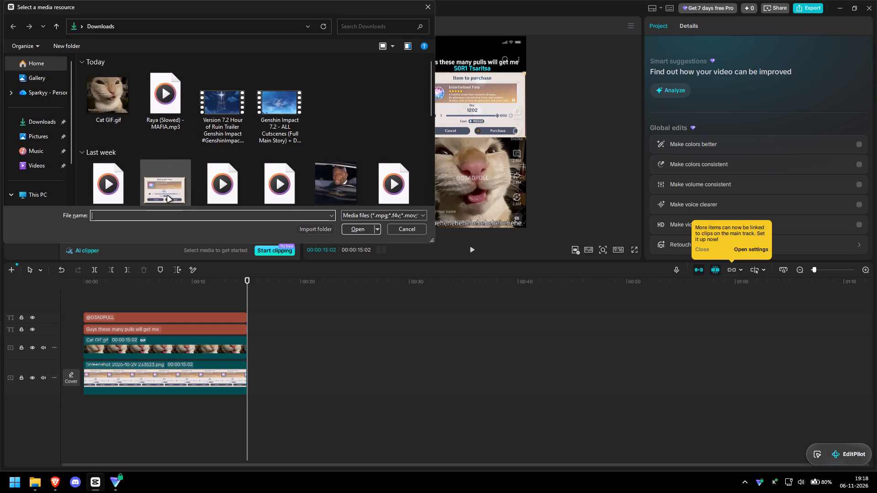
{"action": "scroll", "coordinate": [168, 196], "scroll_direction": "down", "scroll_amount": 4}
{"action": "scroll", "coordinate": [148, 172], "scroll_direction": "up", "scroll_amount": 2}
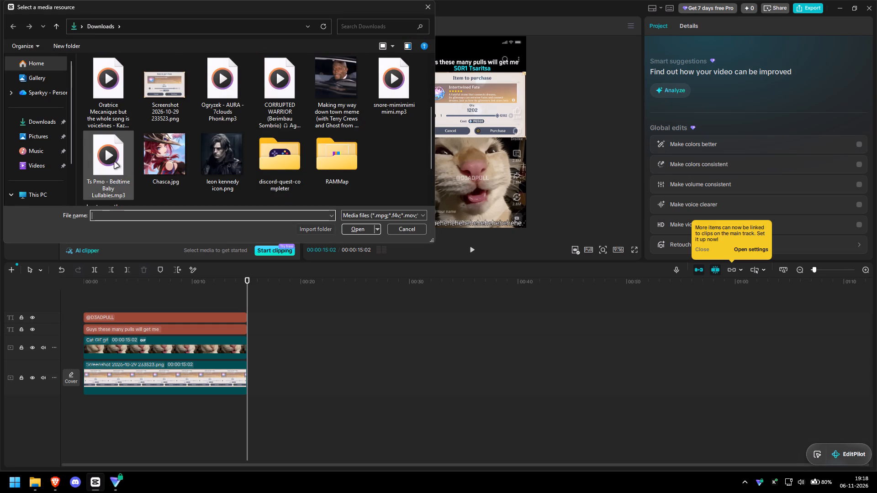
{"action": "left_click", "coordinate": [115, 163]}
{"action": "left_click", "coordinate": [348, 228]}
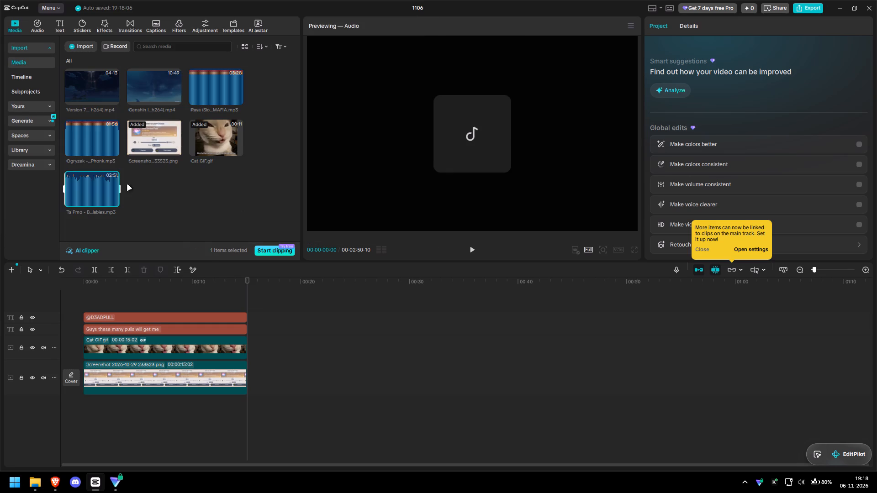
Preview the imported Ts Pmo lullaby audio in the project media.
{"action": "left_click", "coordinate": [100, 187]}
{"action": "left_click_drag", "start_coordinate": [100, 187], "coordinate": [81, 185]}
{"action": "left_click", "coordinate": [81, 185]}
{"action": "left_click", "coordinate": [192, 206]}
Look through the media files in the Downloads folder for a more fitting sound.
{"action": "key", "text": "ctrl+i"}
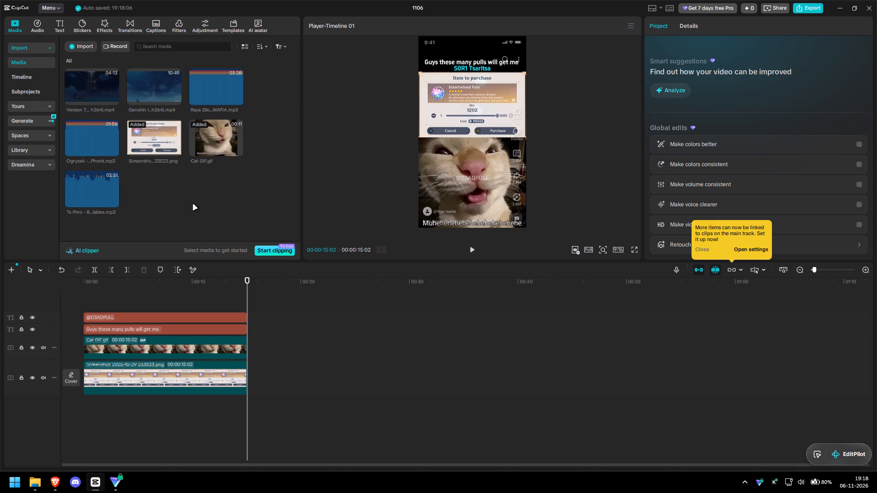
{"action": "double_click", "coordinate": [193, 205]}
{"action": "key", "text": "ctrl+i"}
{"action": "scroll", "coordinate": [167, 163], "scroll_direction": "down", "scroll_amount": 1}
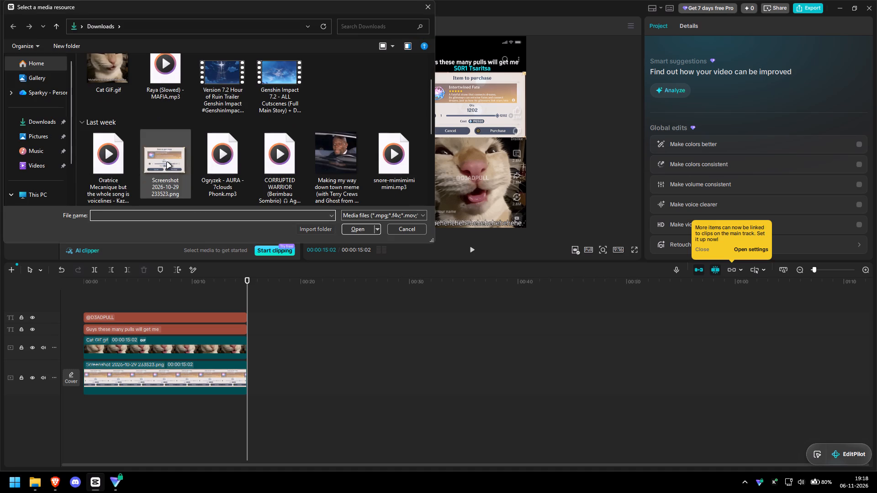
{"action": "left_click", "coordinate": [106, 156]}
{"action": "scroll", "coordinate": [237, 170], "scroll_direction": "down", "scroll_amount": 2}
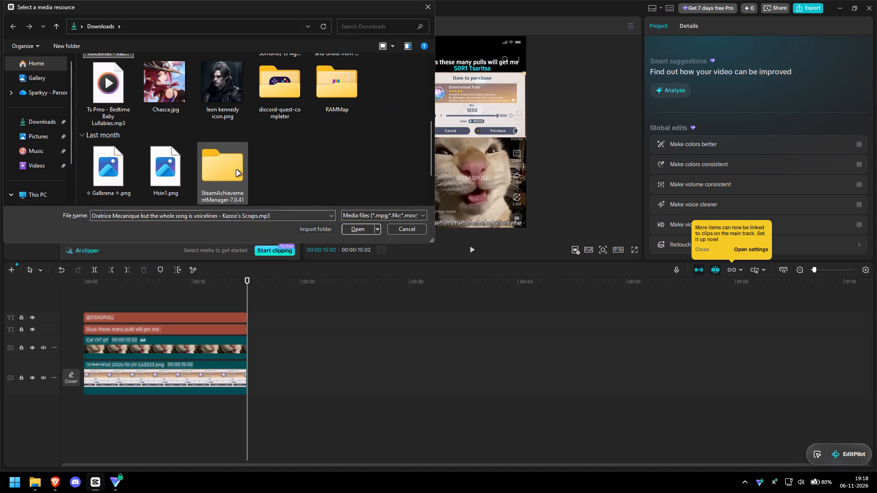
{"action": "scroll", "coordinate": [271, 150], "scroll_direction": "up", "scroll_amount": 1}
{"action": "scroll", "coordinate": [394, 149], "scroll_direction": "up", "scroll_amount": 1}
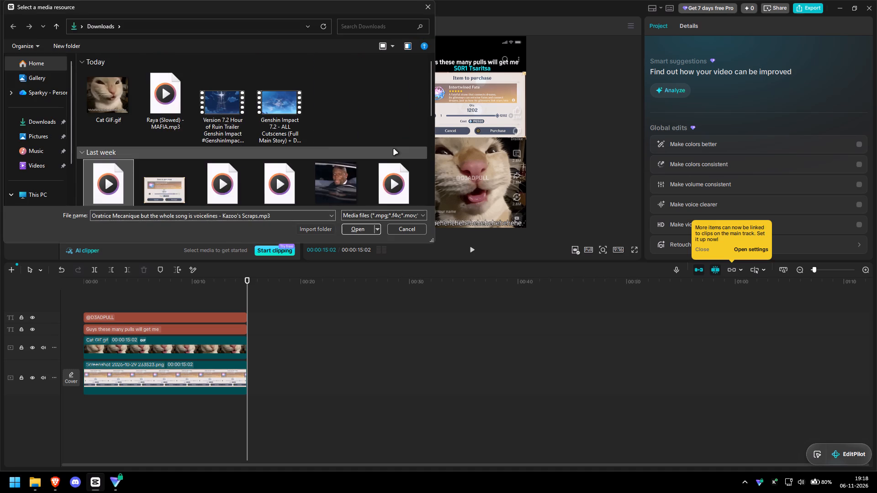
{"action": "scroll", "coordinate": [394, 149], "scroll_direction": "up", "scroll_amount": 2}
{"action": "scroll", "coordinate": [394, 149], "scroll_direction": "down", "scroll_amount": 8}
{"action": "scroll", "coordinate": [393, 149], "scroll_direction": "up", "scroll_amount": 4}
{"action": "scroll", "coordinate": [393, 149], "scroll_direction": "down", "scroll_amount": 1}
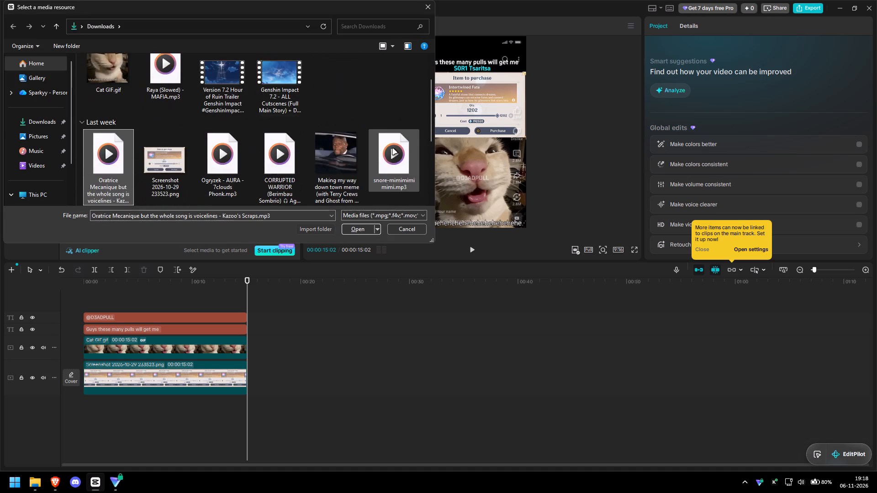
{"action": "scroll", "coordinate": [393, 149], "scroll_direction": "down", "scroll_amount": 2}
{"action": "left_click", "coordinate": [415, 228]}
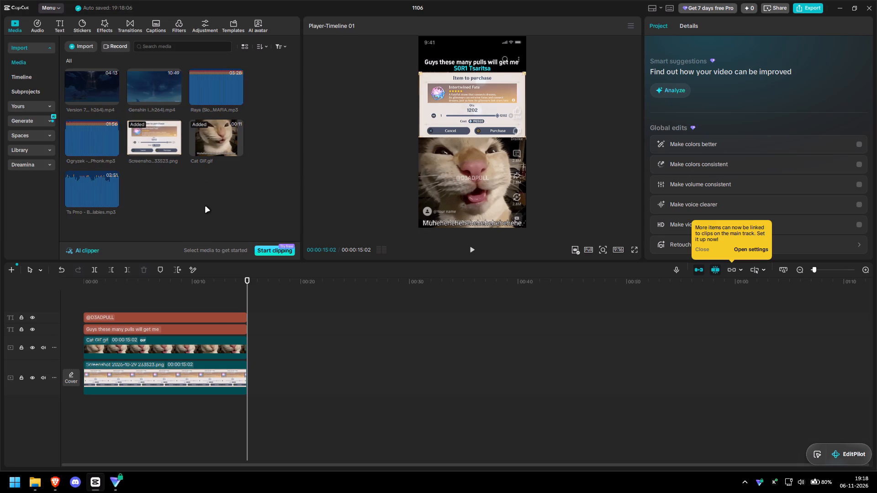
Switch to the Brave browser, open YouTube and search for "muhehehe audio".
{"action": "key", "text": "super+2"}
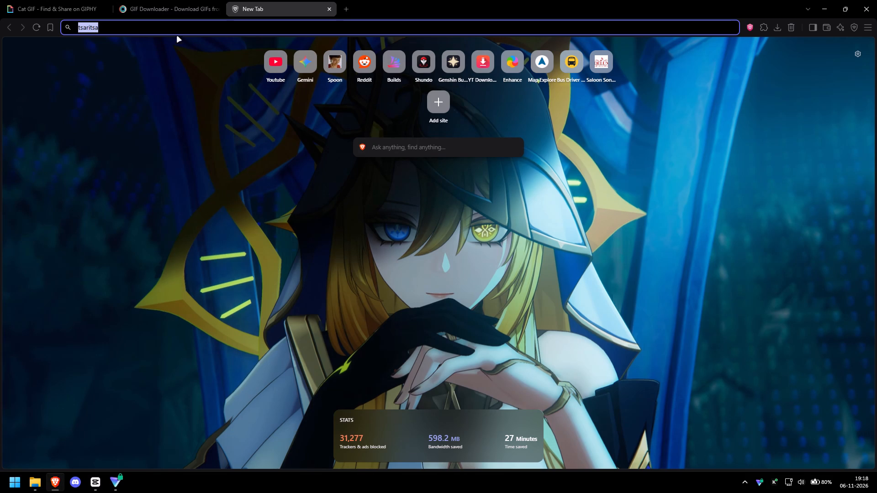
{"action": "left_click", "coordinate": [278, 64]}
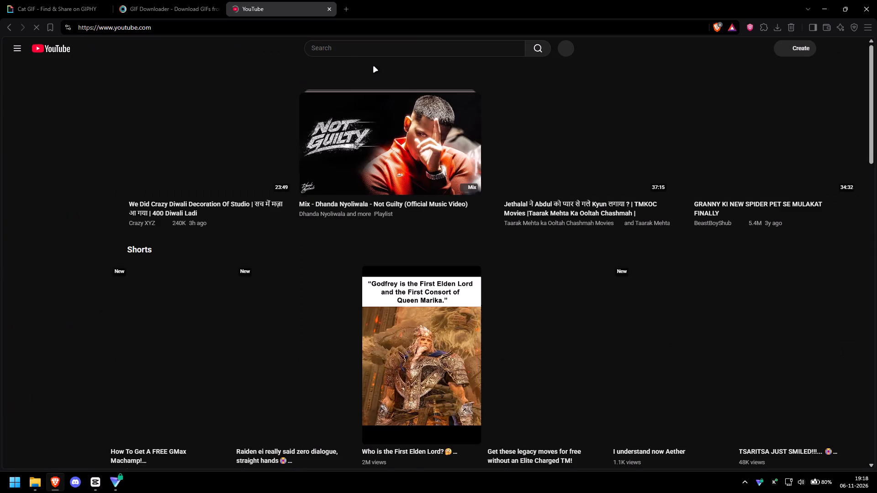
{"action": "left_click", "coordinate": [362, 60]}
{"action": "left_click", "coordinate": [350, 50]}
{"action": "type", "text": "muhehehe"}
{"action": "key", "text": "Down"}
{"action": "key", "text": "space"}
{"action": "type", "text": "aud"}
{"action": "key", "text": "Down"}
{"action": "key", "text": "space"}
{"action": "key", "text": "Return"}
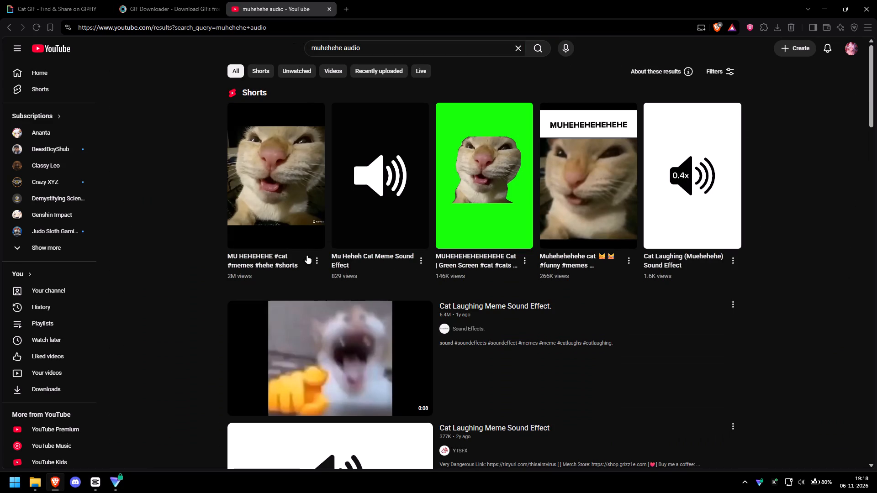
Open the "MU HEHEHEHE #cat #memes #hehe #shorts" short, pause it and copy its share link.
{"action": "left_click", "coordinate": [321, 259]}
{"action": "right_click", "coordinate": [295, 210]}
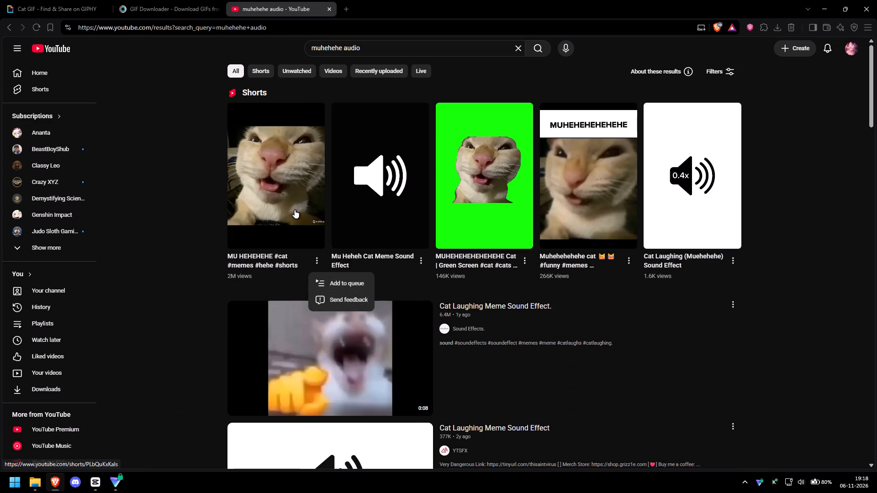
{"action": "left_click", "coordinate": [295, 199]}
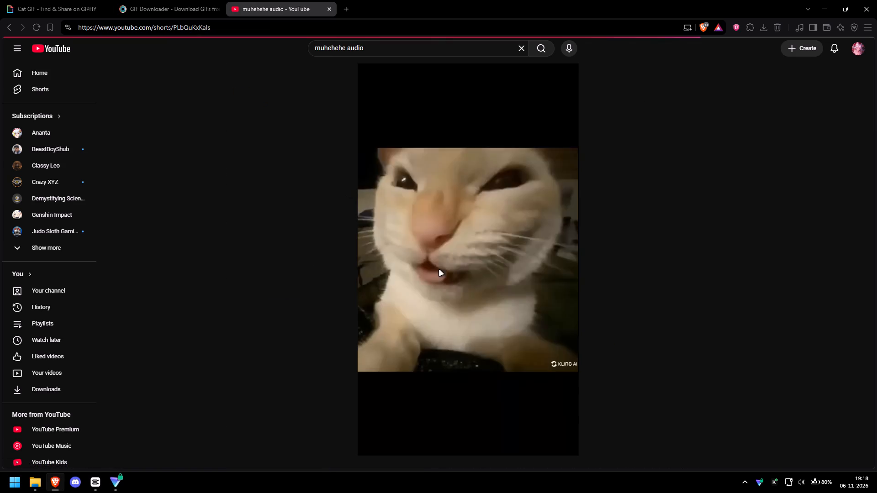
{"action": "left_click", "coordinate": [454, 273]}
{"action": "left_click", "coordinate": [465, 273]}
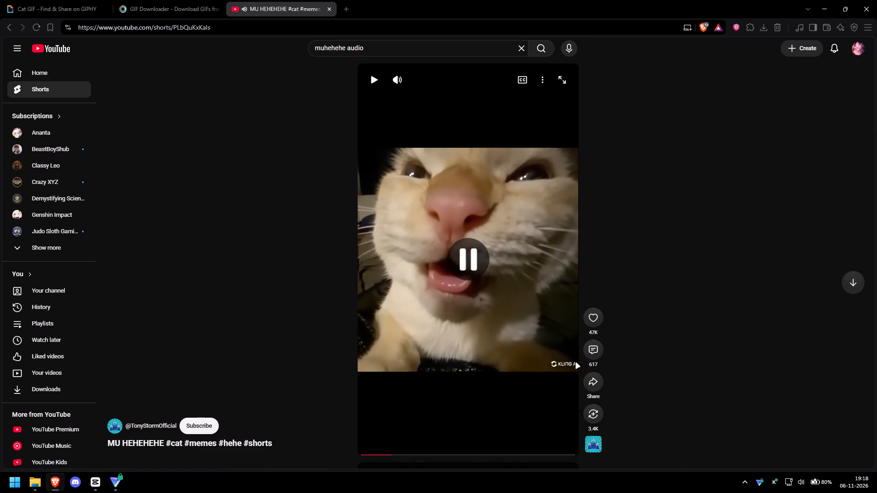
{"action": "left_click", "coordinate": [587, 380]}
{"action": "left_click", "coordinate": [504, 279]}
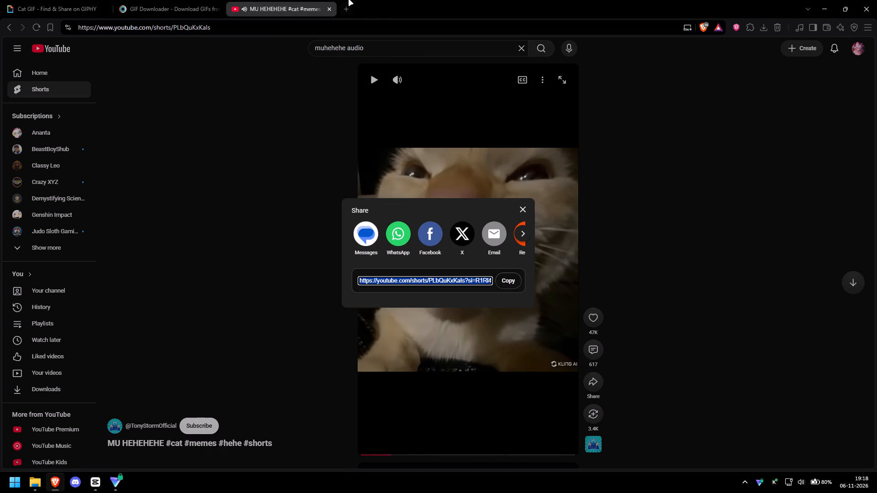
Convert the copied short link in the Y2mate downloader on a new tab and save its MP3 audio to the Downloads folder.
{"action": "left_click", "coordinate": [349, 0]}
{"action": "left_click", "coordinate": [485, 63]}
{"action": "left_click", "coordinate": [403, 122]}
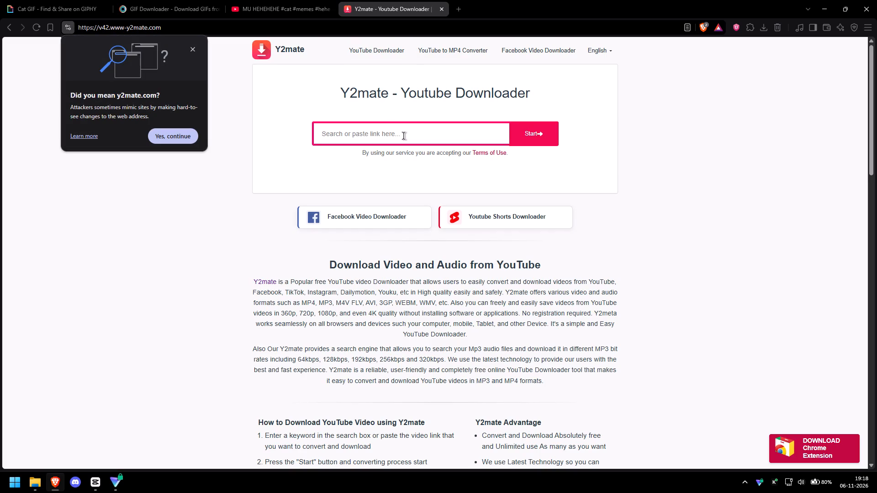
{"action": "key", "text": "ctrl+v"}
{"action": "key", "text": "Return"}
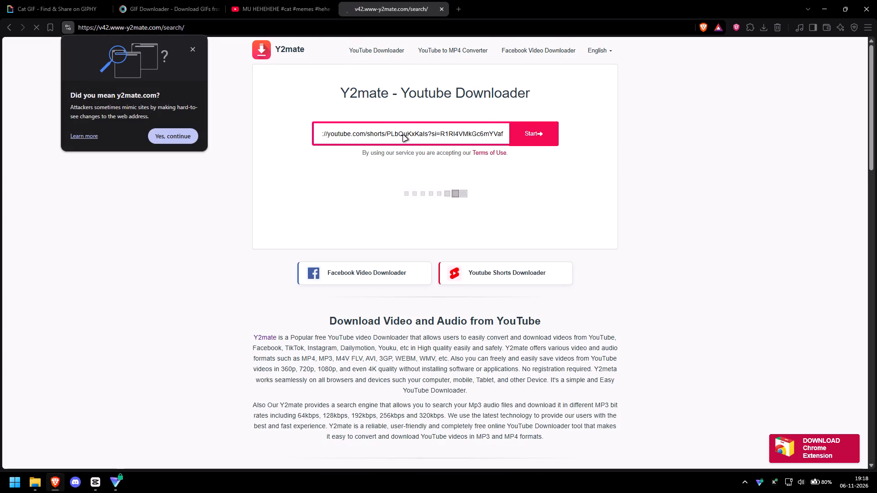
{"action": "left_click", "coordinate": [194, 52]}
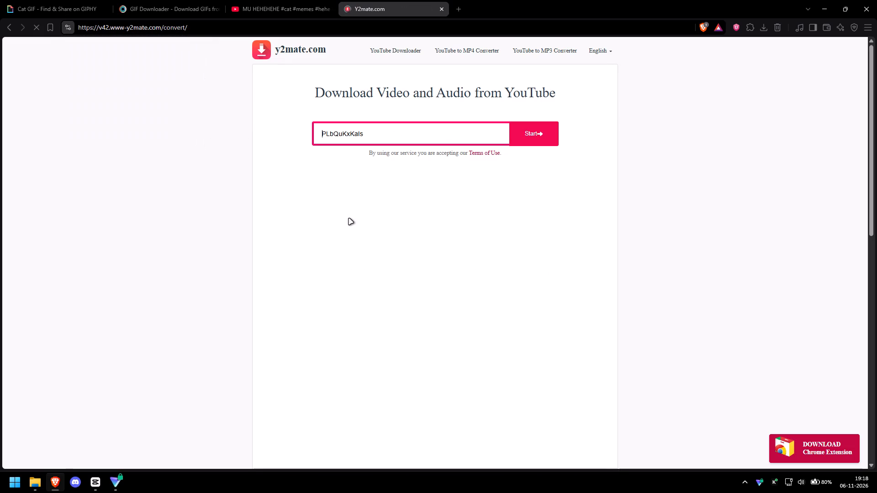
{"action": "left_click", "coordinate": [544, 255]}
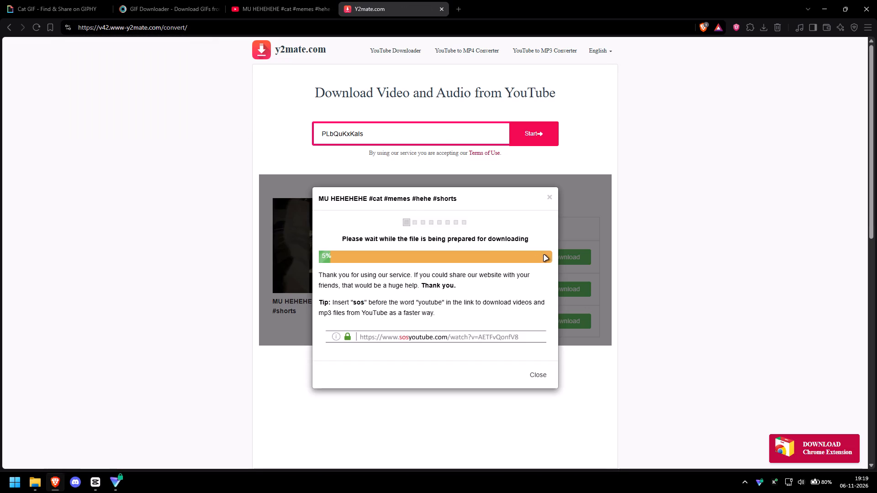
{"action": "left_click", "coordinate": [433, 226]}
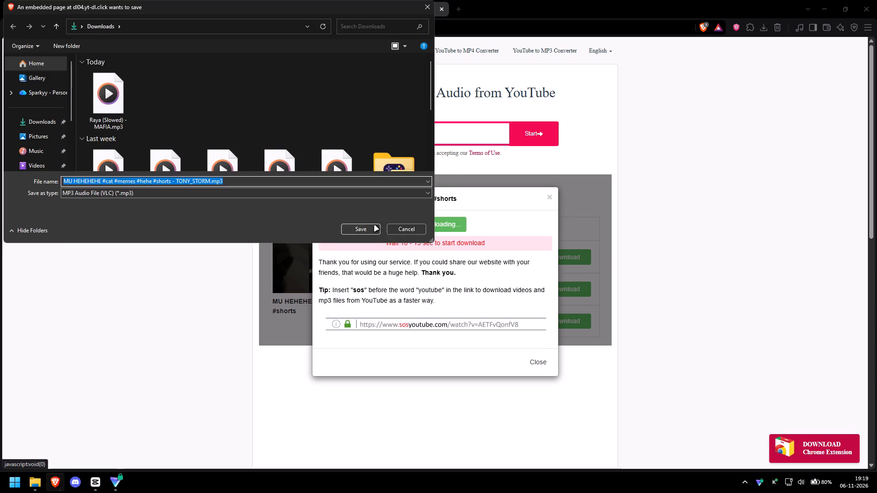
{"action": "left_click", "coordinate": [375, 226]}
Return to CapCut, move the playhead to the timeline start and import the MU HEHEHEHE MP3 from Downloads.
{"action": "left_click", "coordinate": [826, 0]}
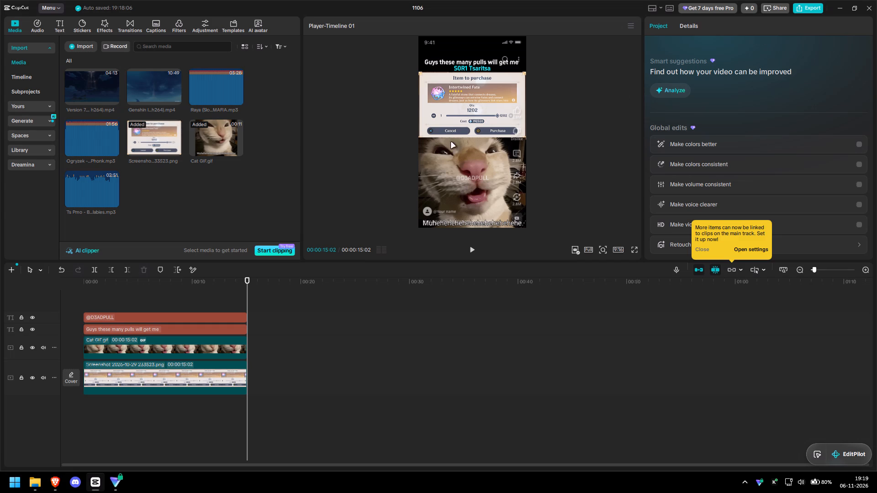
{"action": "left_click_drag", "start_coordinate": [249, 284], "coordinate": [95, 281]}
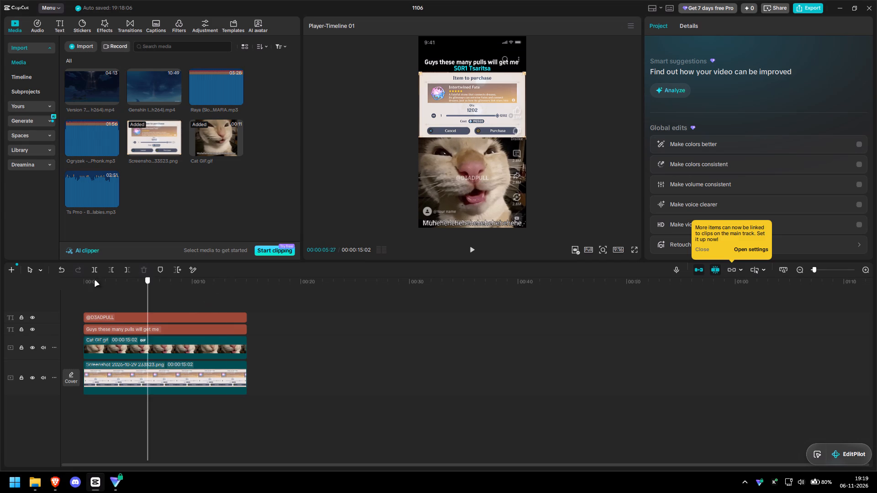
{"action": "left_click_drag", "start_coordinate": [95, 281], "coordinate": [29, 280]}
{"action": "scroll", "coordinate": [214, 378], "scroll_direction": "up", "scroll_amount": 6, "text": "alt"}
{"action": "scroll", "coordinate": [198, 388], "scroll_direction": "up", "scroll_amount": 11, "text": "ctrl"}
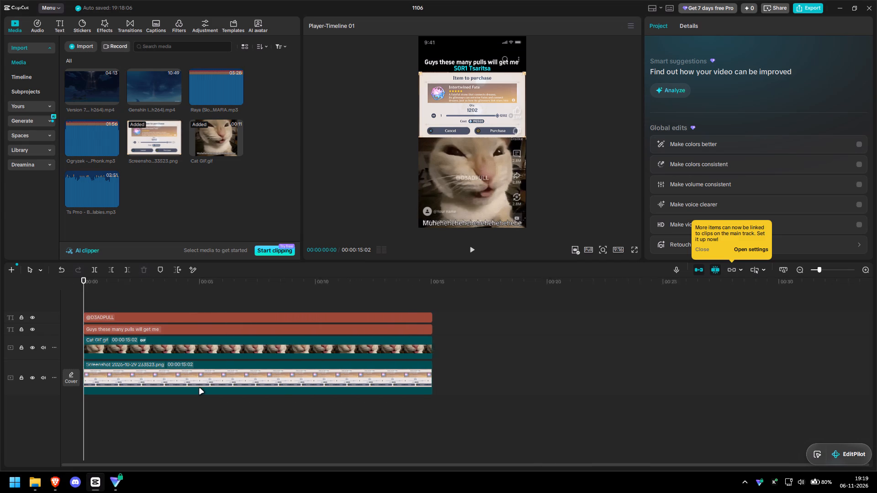
{"action": "scroll", "coordinate": [200, 388], "scroll_direction": "up", "scroll_amount": 2, "text": "ctrl"}
{"action": "left_click", "coordinate": [181, 178]}
{"action": "key", "text": "ctrl+i"}
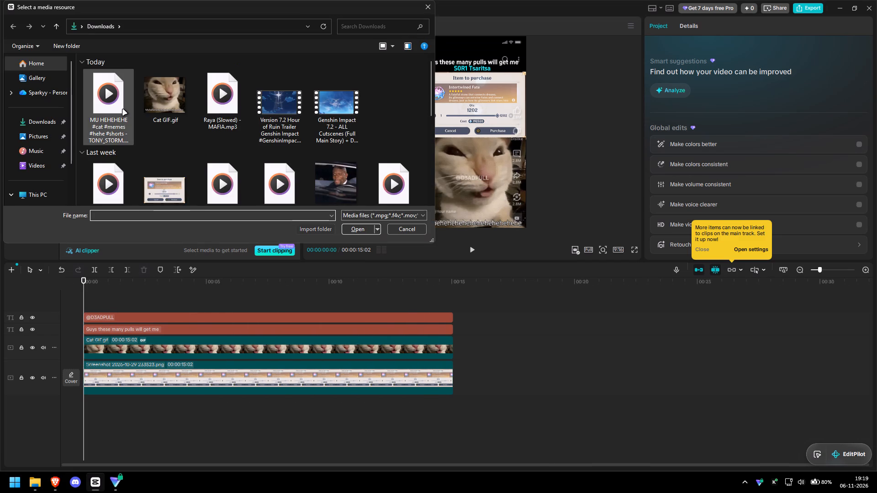
{"action": "left_click", "coordinate": [123, 110]}
{"action": "left_click", "coordinate": [359, 226]}
Place the MU HEHEHEHE audio on the timeline below the screenshot track, starting at 00:00.
{"action": "left_click_drag", "start_coordinate": [164, 182], "coordinate": [88, 414]}
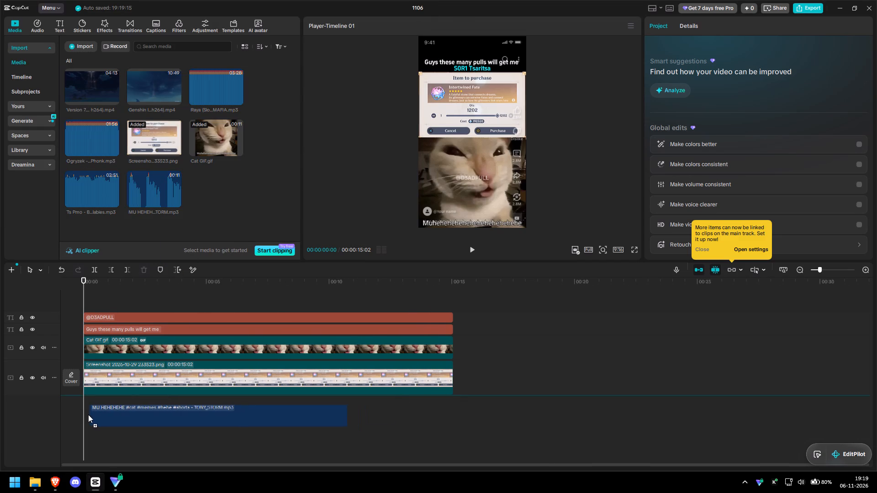
{"action": "left_click_drag", "start_coordinate": [88, 414], "coordinate": [82, 408]}
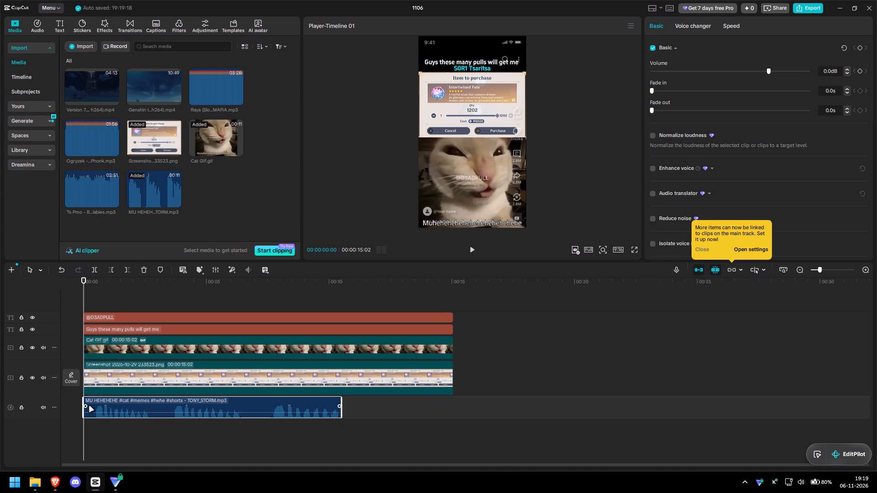
Play the timeline to check the laughing audio against the cat GIF.
{"action": "left_click", "coordinate": [102, 405]}
{"action": "key", "text": "space"}
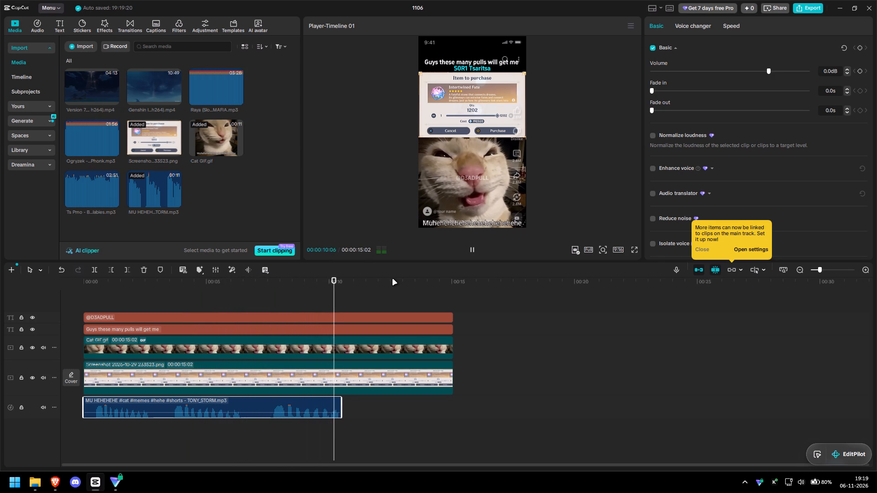
{"action": "key", "text": "space"}
Trim both text clips, the cat GIF and the screenshot together to end with the audio at 00:00:10:15.
{"action": "left_click_drag", "start_coordinate": [352, 279], "coordinate": [340, 277]}
{"action": "left_click_drag", "start_coordinate": [385, 299], "coordinate": [390, 401]}
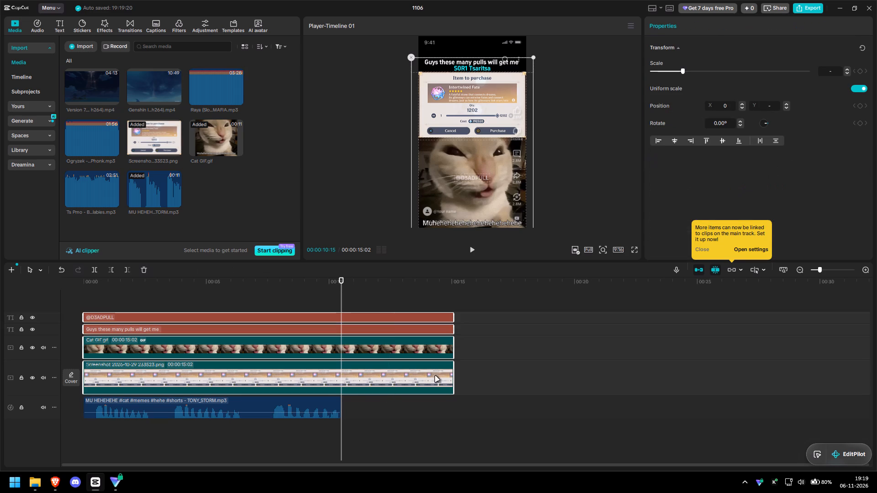
{"action": "left_click_drag", "start_coordinate": [454, 345], "coordinate": [339, 344]}
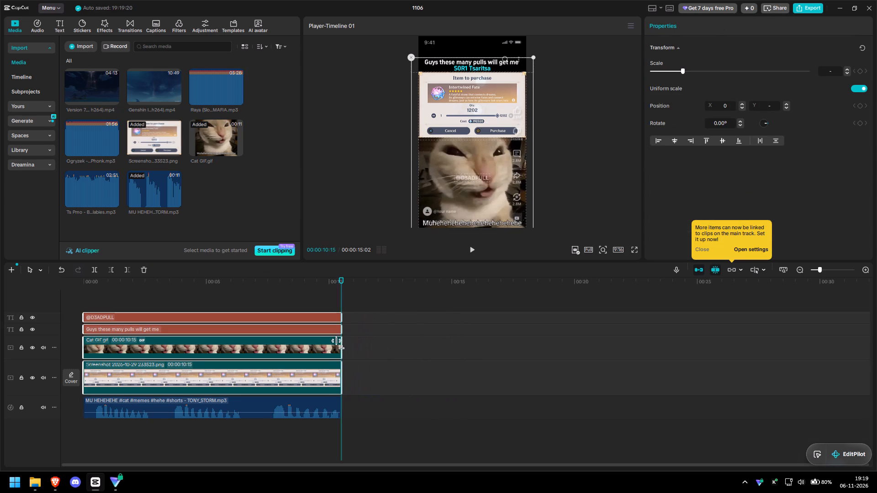
{"action": "left_click_drag", "start_coordinate": [339, 344], "coordinate": [340, 345]}
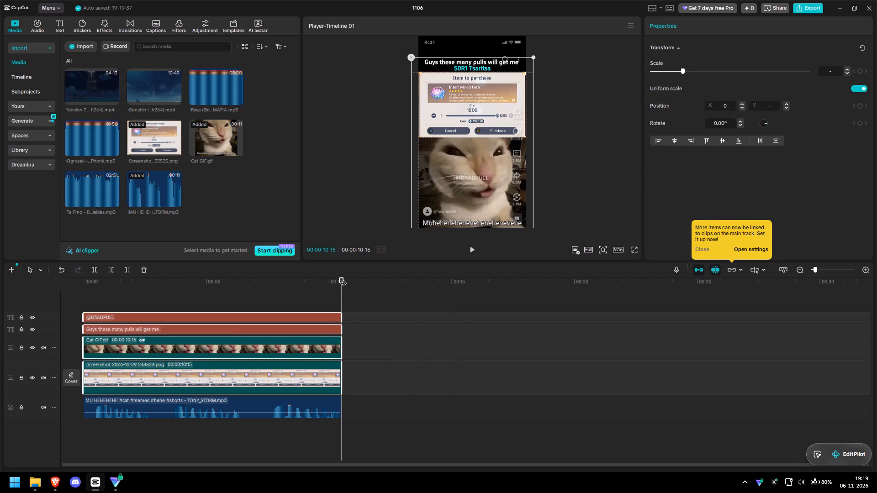
Play the full timeline from the start to check the trimmed clips against the laughing audio.
{"action": "left_click_drag", "start_coordinate": [341, 278], "coordinate": [77, 297]}
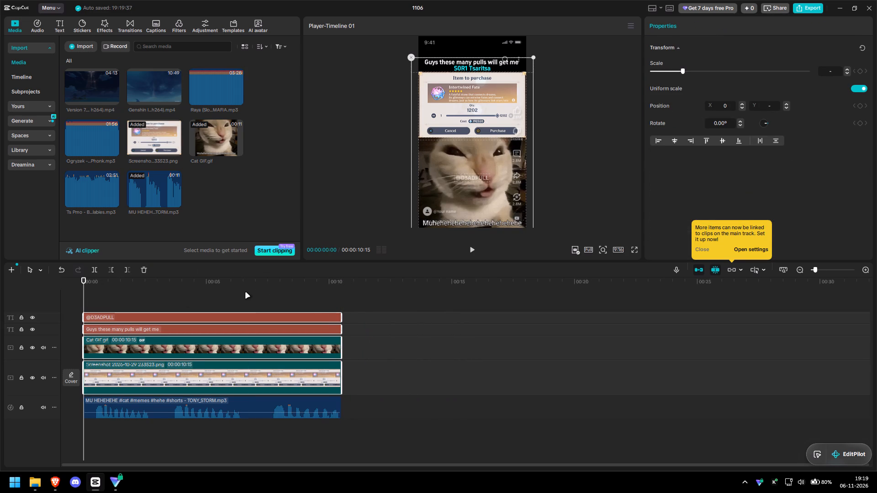
{"action": "key", "text": "space"}
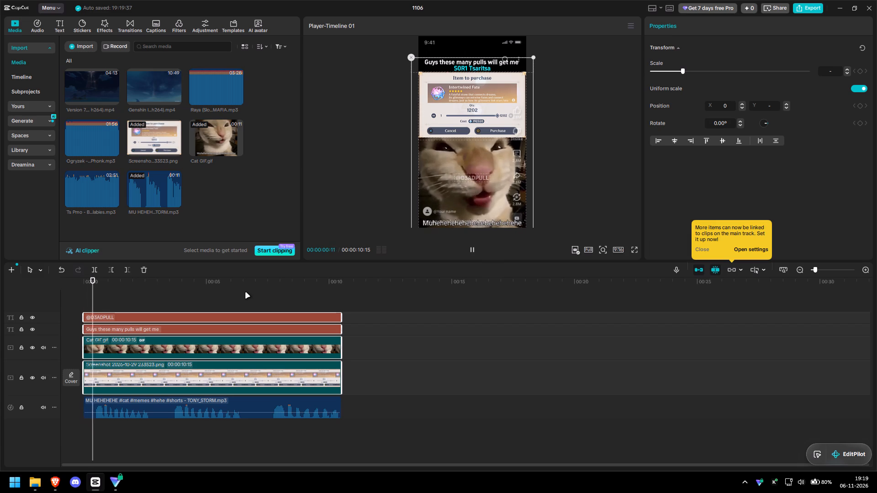
{"action": "left_click", "coordinate": [328, 186]}
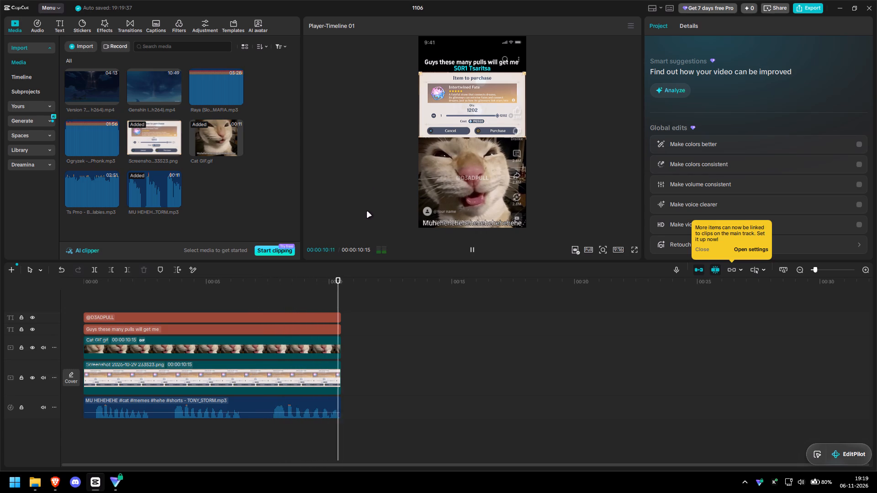
Split the cat GIF at 00:00:03:18 and 00:00:07:17, matching the starts of the audio's second and third laughs.
{"action": "left_click", "coordinate": [154, 351]}
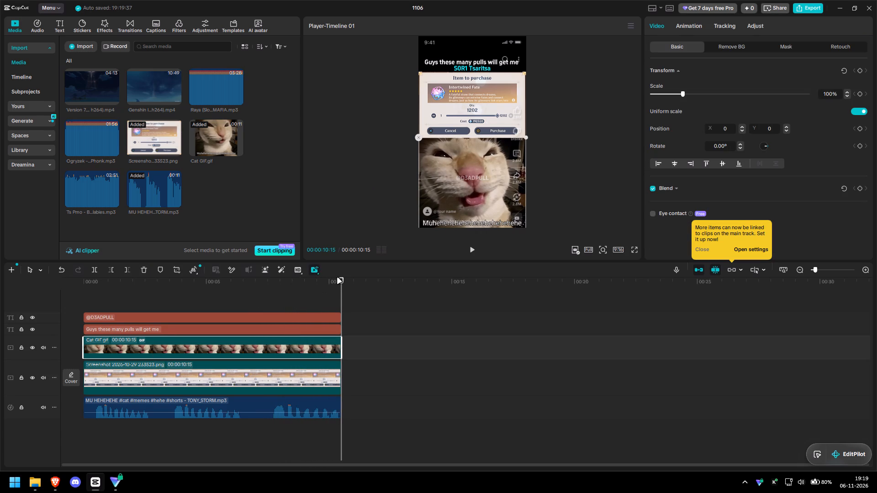
{"action": "left_click_drag", "start_coordinate": [342, 279], "coordinate": [156, 288]}
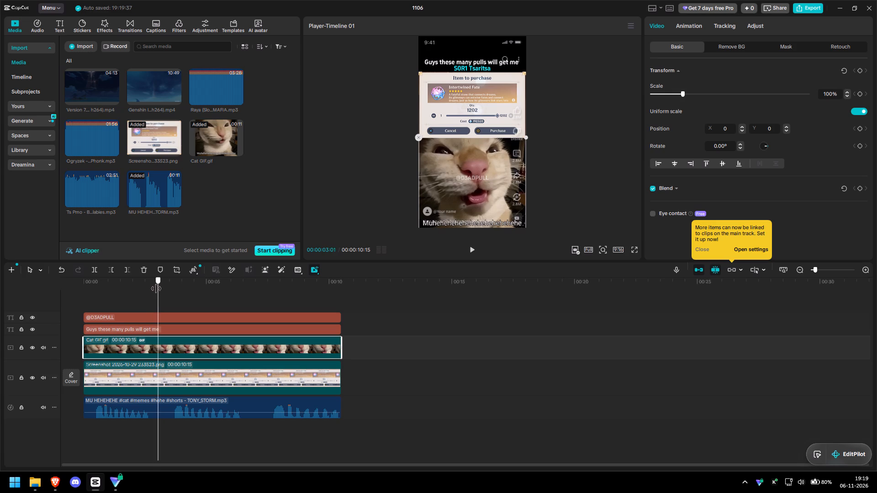
{"action": "left_click_drag", "start_coordinate": [156, 288], "coordinate": [158, 288]}
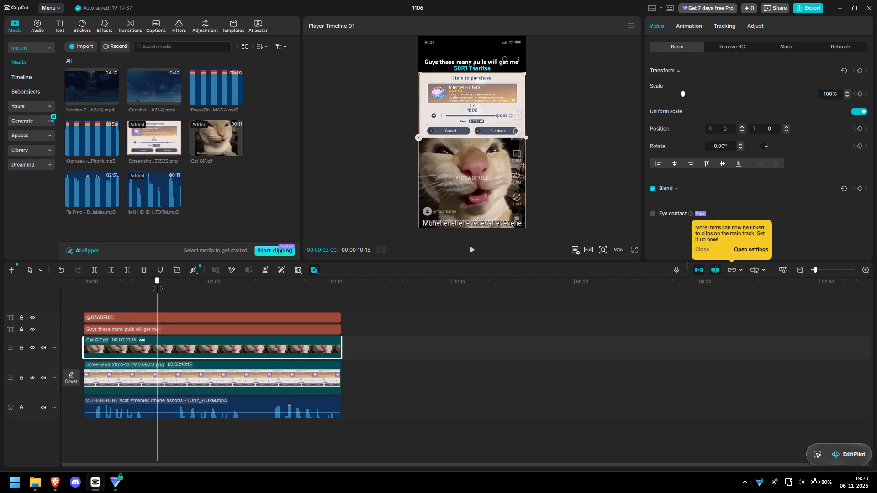
{"action": "left_click_drag", "start_coordinate": [158, 288], "coordinate": [171, 289]}
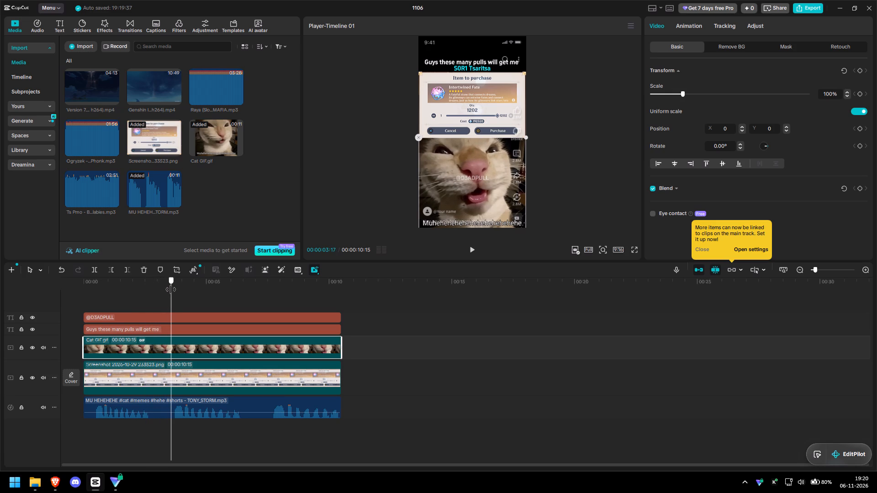
{"action": "left_click_drag", "start_coordinate": [171, 289], "coordinate": [172, 289]}
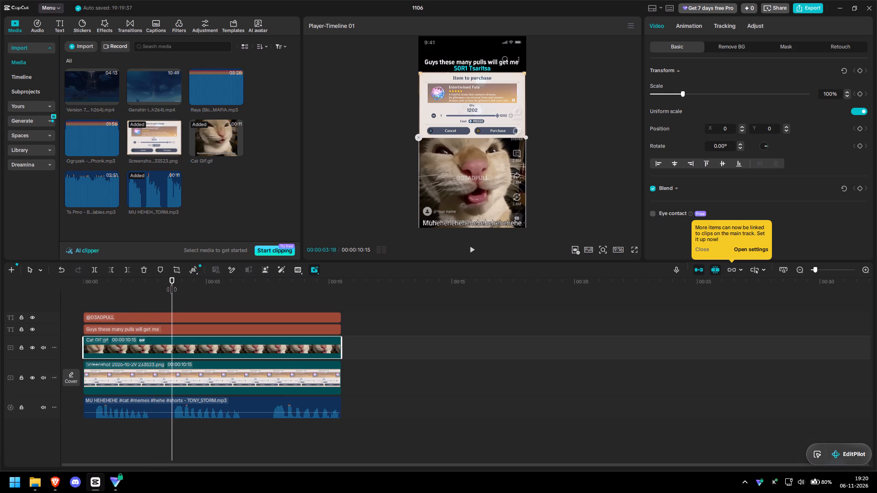
{"action": "key", "text": "ctrl+b"}
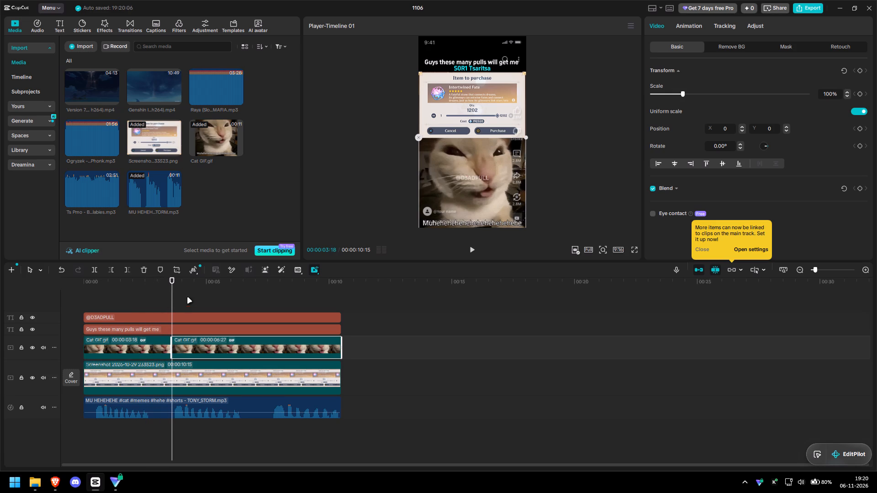
{"action": "left_click_drag", "start_coordinate": [174, 280], "coordinate": [269, 283]}
{"action": "key", "text": "ctrl+b"}
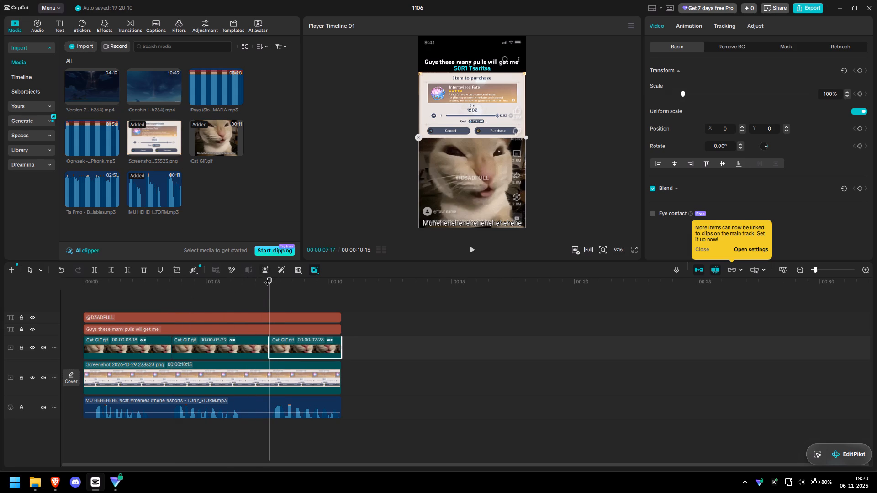
Play the timeline from the start to review the split cat GIF segments with the audio.
{"action": "left_click_drag", "start_coordinate": [269, 280], "coordinate": [60, 294]}
{"action": "key", "text": "space"}
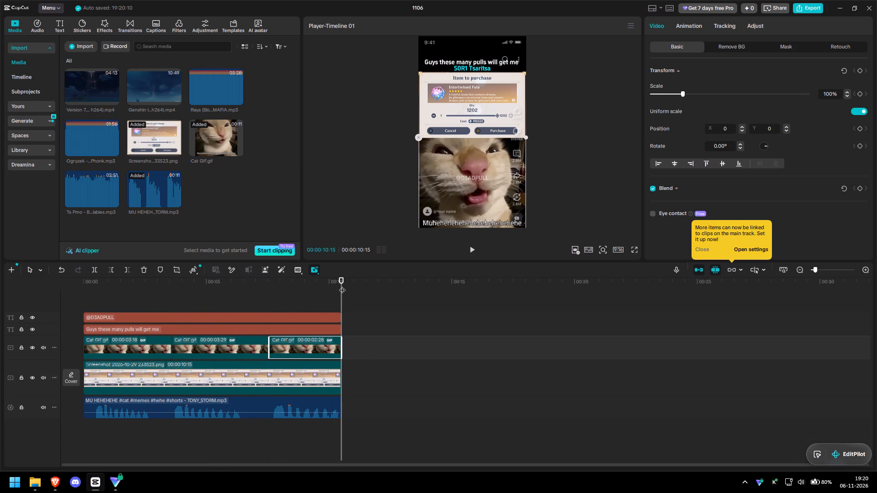
{"action": "left_click_drag", "start_coordinate": [342, 285], "coordinate": [74, 298]}
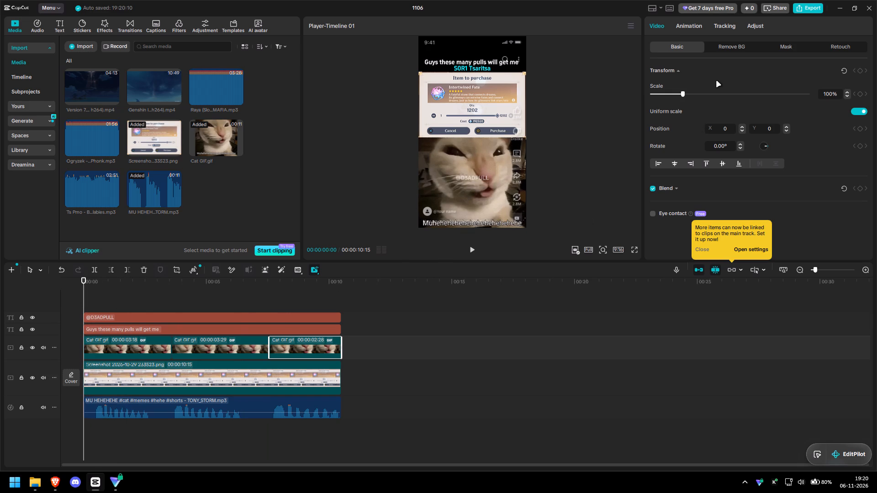
{"action": "left_click", "coordinate": [374, 158]}
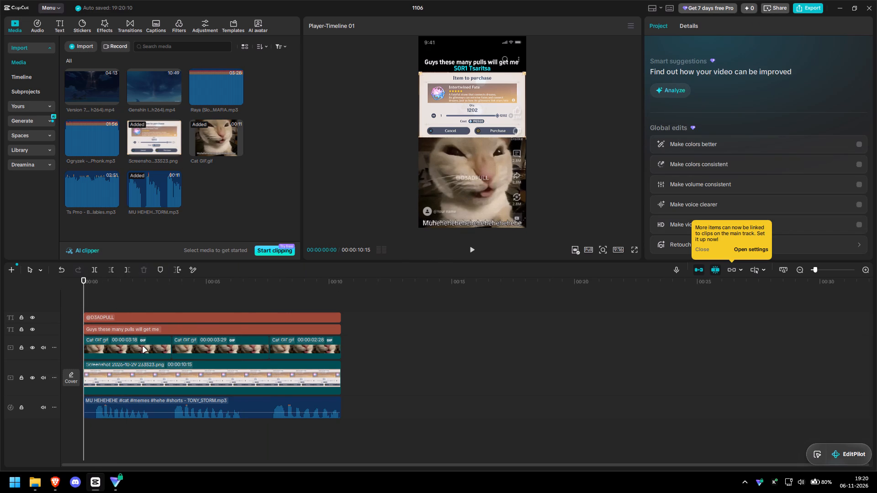
Nudge the item-purchase screenshot slightly upward in the frame, keeping it horizontally centered.
{"action": "left_click", "coordinate": [478, 126]}
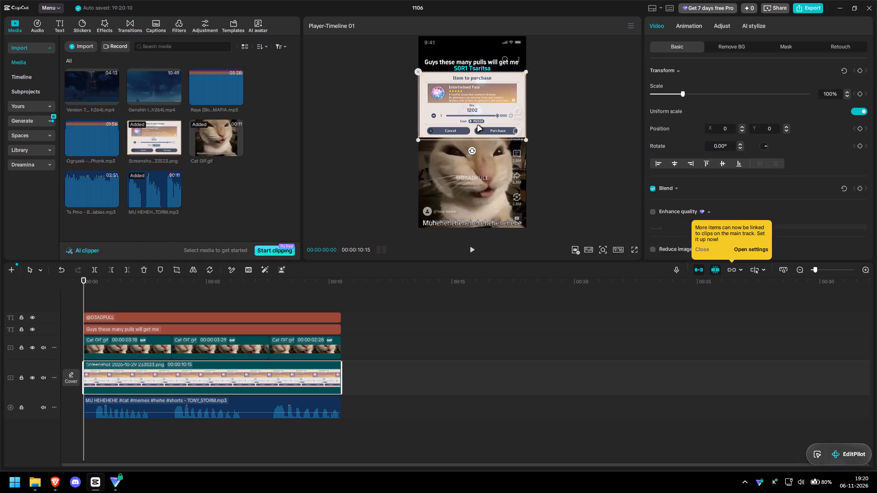
{"action": "left_click_drag", "start_coordinate": [464, 123], "coordinate": [464, 107]}
{"action": "left_click", "coordinate": [477, 104]}
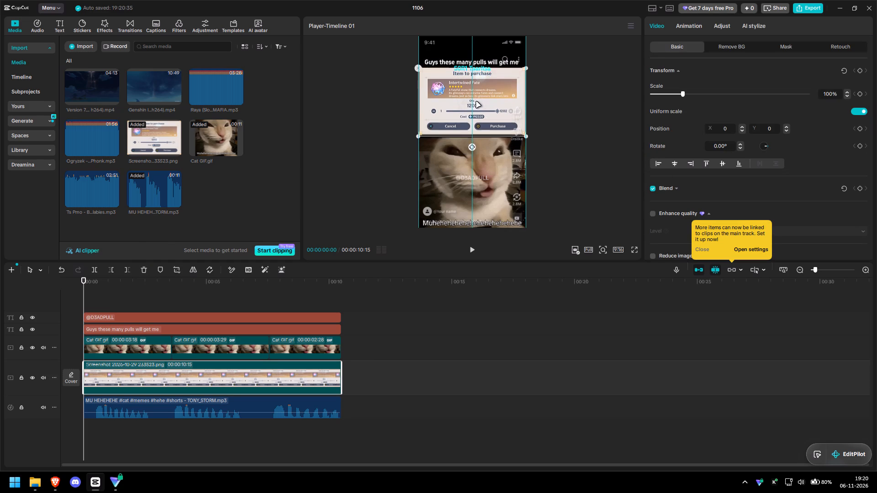
{"action": "left_click", "coordinate": [382, 154]}
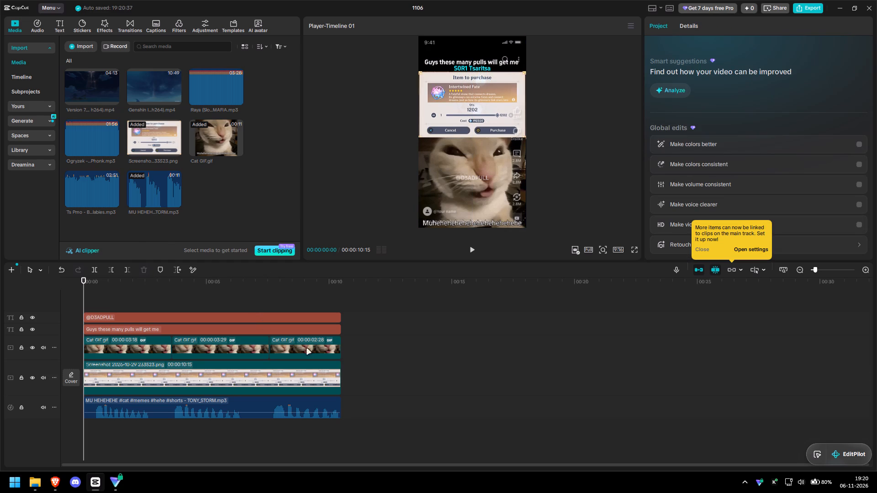
Nudge the first cat GIF segment slightly upward so it meets the bottom of the item-purchase screenshot.
{"action": "double_click", "coordinate": [464, 166]}
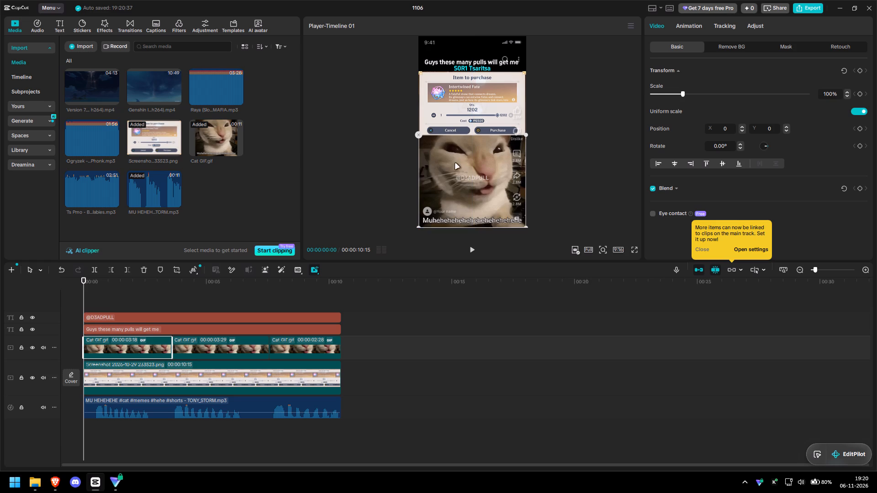
{"action": "left_click", "coordinate": [386, 156]}
Preview the opening of the short in full screen to check the layout, and return to the editor.
{"action": "left_click", "coordinate": [631, 252]}
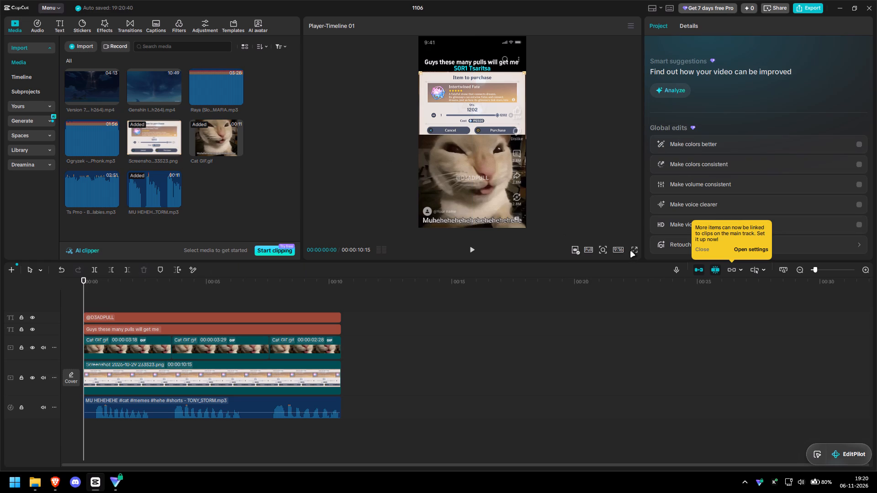
{"action": "left_click", "coordinate": [635, 251]}
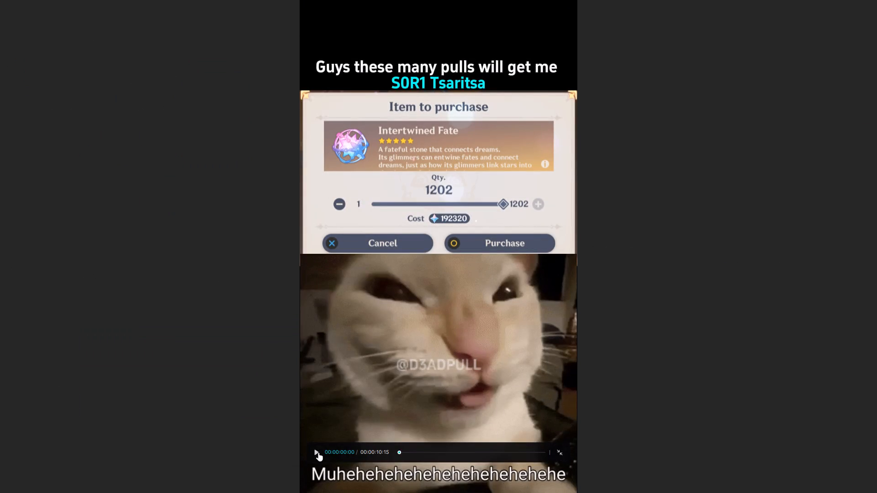
{"action": "left_click", "coordinate": [318, 453]}
{"action": "left_click", "coordinate": [315, 453]}
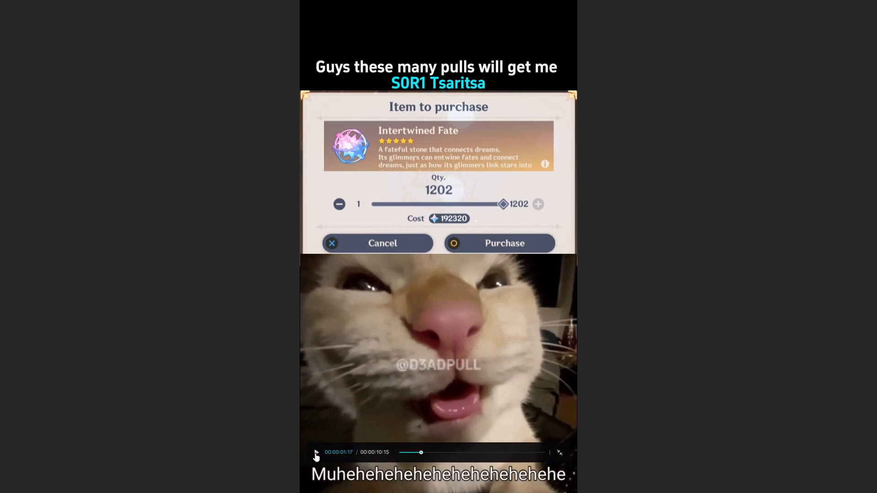
{"action": "key", "text": "Escape"}
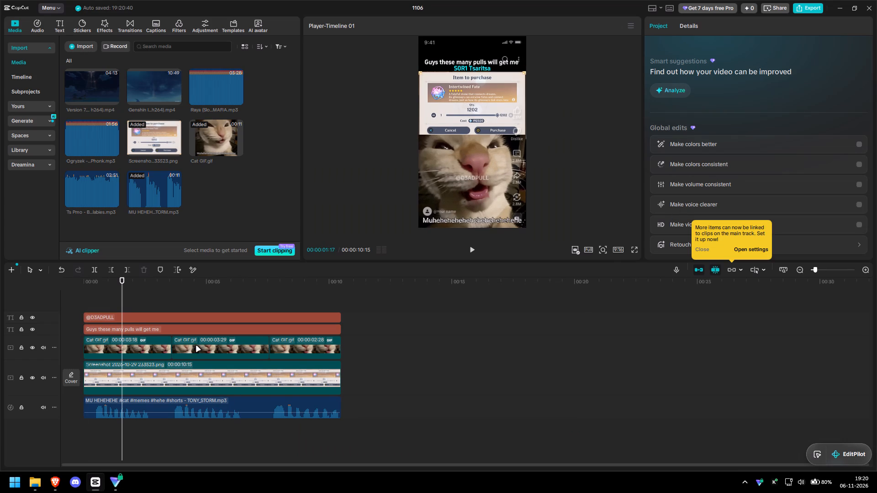
Examine the first cat GIF segment's basic video properties, including its blend mode and opacity options.
{"action": "left_click", "coordinate": [155, 351]}
{"action": "scroll", "coordinate": [709, 173], "scroll_direction": "down", "scroll_amount": 2}
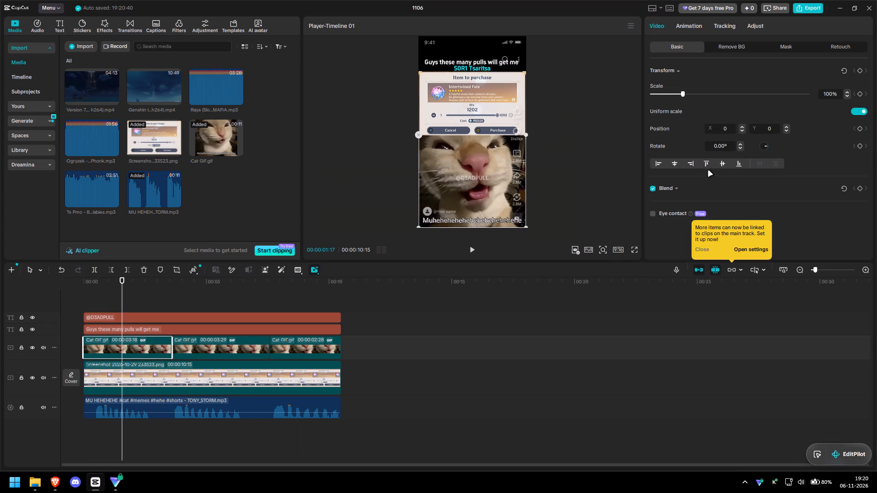
{"action": "scroll", "coordinate": [708, 171], "scroll_direction": "down", "scroll_amount": 2}
{"action": "left_click", "coordinate": [662, 248]}
{"action": "left_click", "coordinate": [701, 249]}
{"action": "left_click", "coordinate": [676, 188]}
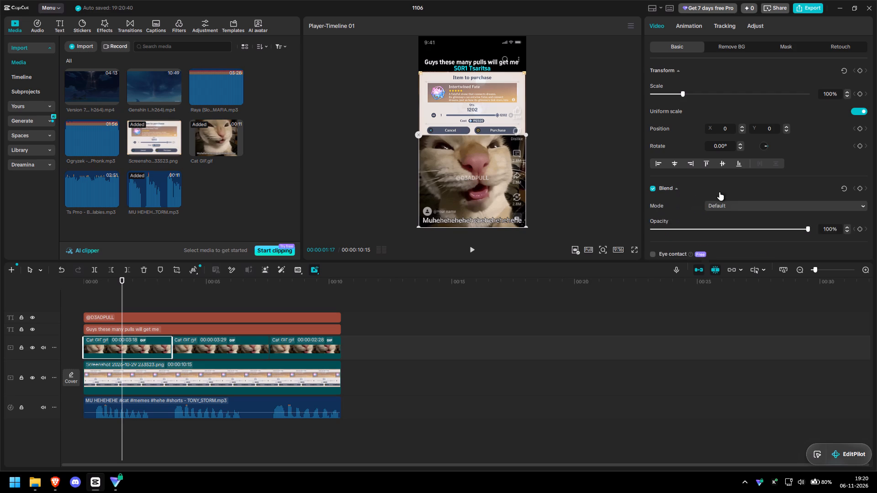
{"action": "scroll", "coordinate": [719, 192], "scroll_direction": "down", "scroll_amount": 2}
{"action": "left_click", "coordinate": [678, 172]}
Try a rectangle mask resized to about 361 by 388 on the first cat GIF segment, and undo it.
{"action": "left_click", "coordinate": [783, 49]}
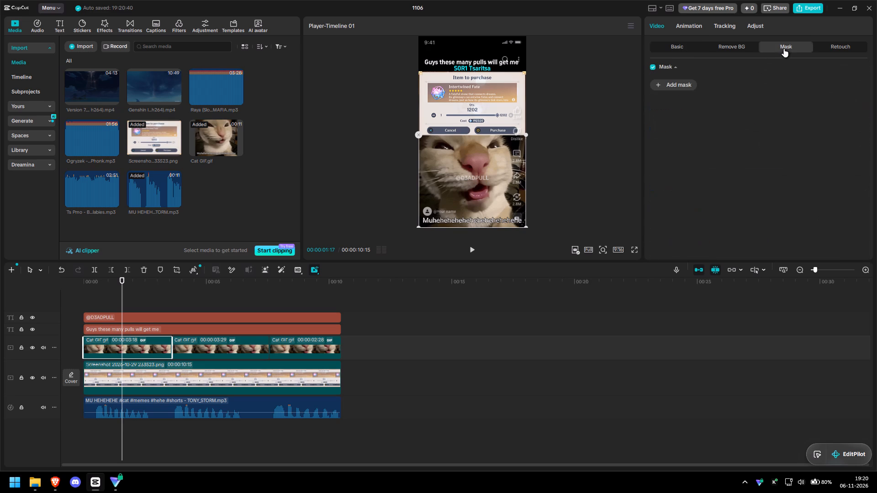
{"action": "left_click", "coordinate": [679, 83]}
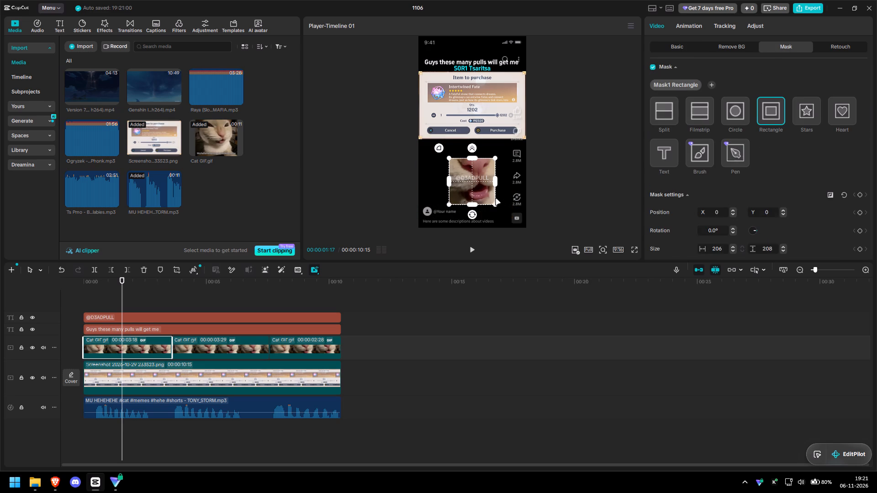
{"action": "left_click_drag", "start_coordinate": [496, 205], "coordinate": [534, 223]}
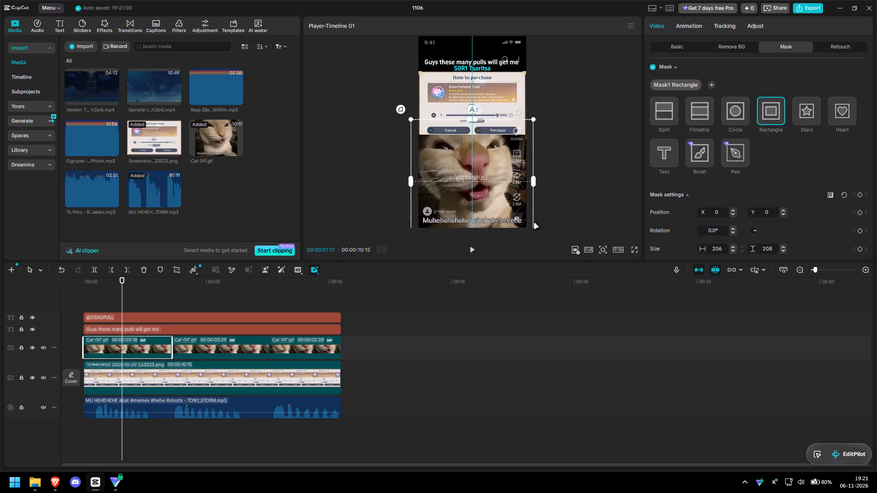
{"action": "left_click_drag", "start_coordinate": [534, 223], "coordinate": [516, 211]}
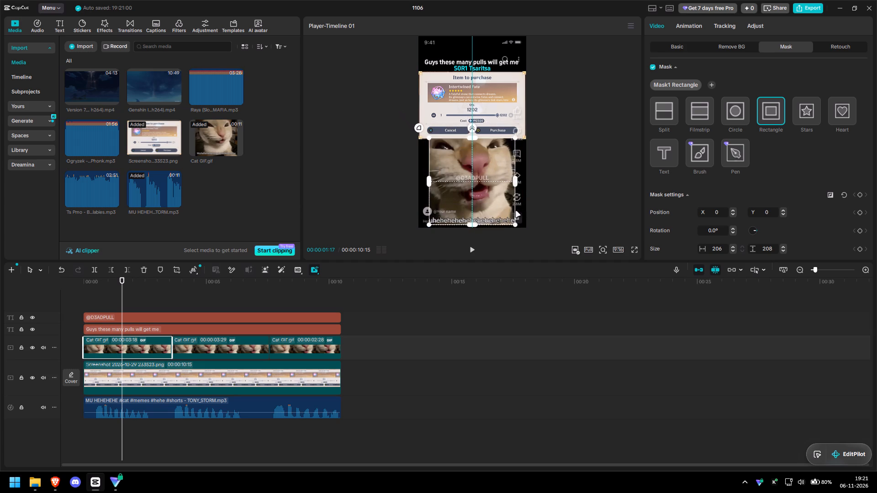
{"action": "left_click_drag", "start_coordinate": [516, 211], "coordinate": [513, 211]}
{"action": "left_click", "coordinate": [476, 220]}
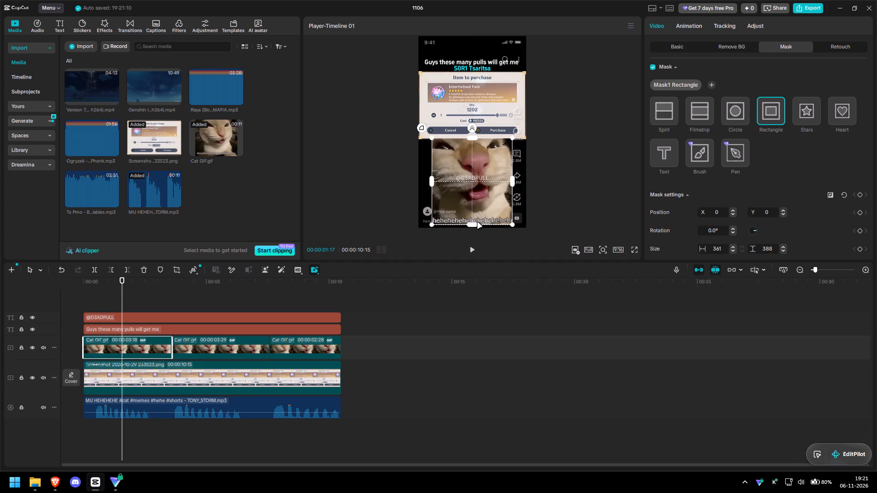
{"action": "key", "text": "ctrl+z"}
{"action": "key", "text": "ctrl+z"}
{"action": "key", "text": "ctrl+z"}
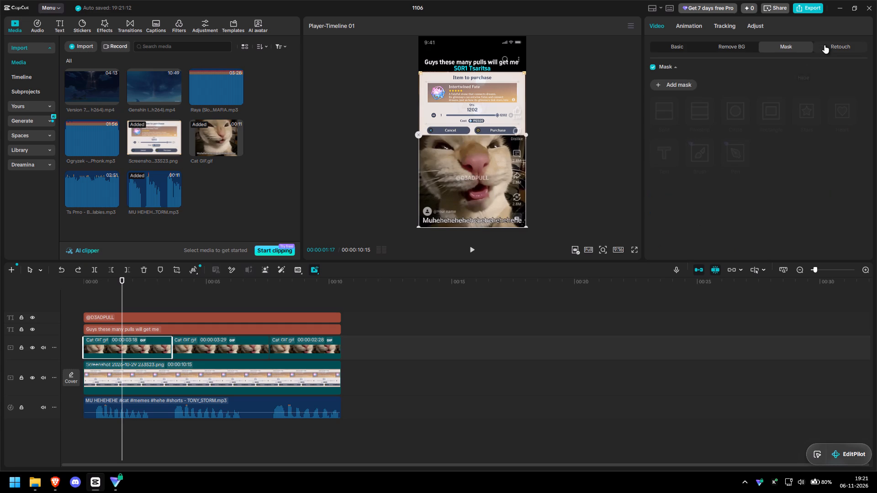
Look through the tracking, color adjustment and basic video settings for the first cat GIF segment.
{"action": "left_click", "coordinate": [685, 49]}
{"action": "left_click", "coordinate": [729, 30]}
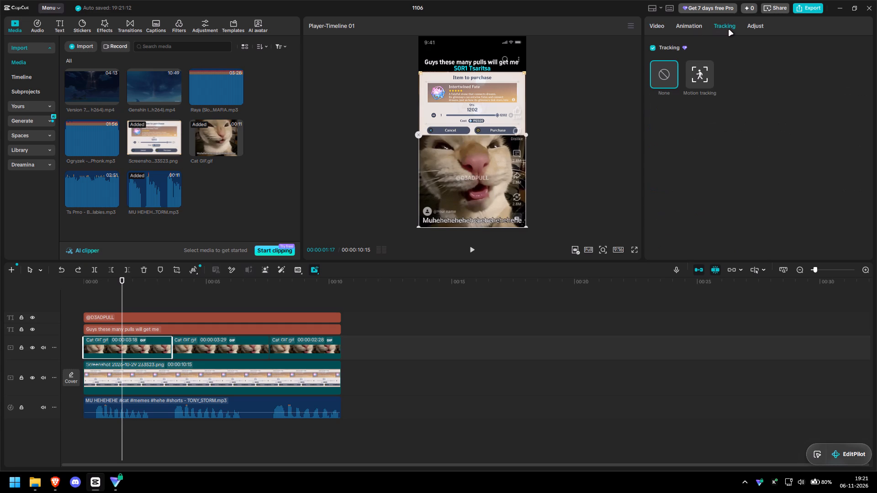
{"action": "left_click", "coordinate": [750, 30]}
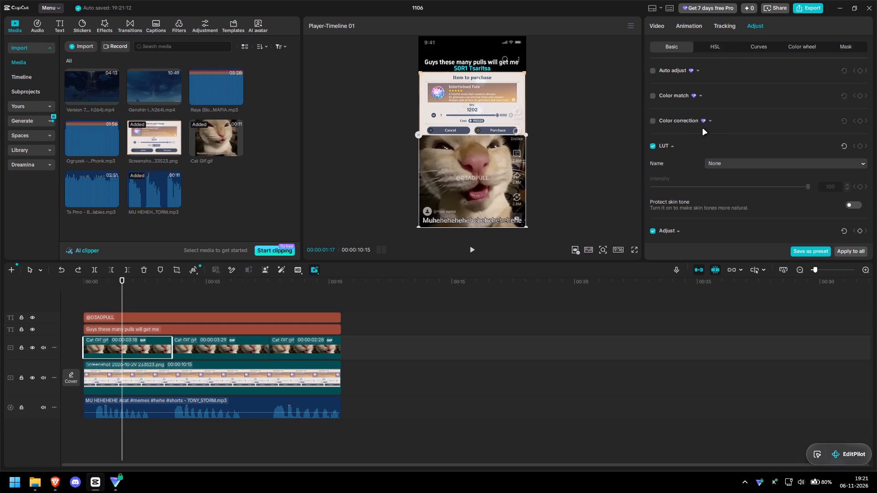
{"action": "scroll", "coordinate": [700, 137], "scroll_direction": "down", "scroll_amount": 7}
{"action": "scroll", "coordinate": [700, 138], "scroll_direction": "up", "scroll_amount": 11}
{"action": "left_click", "coordinate": [665, 22]}
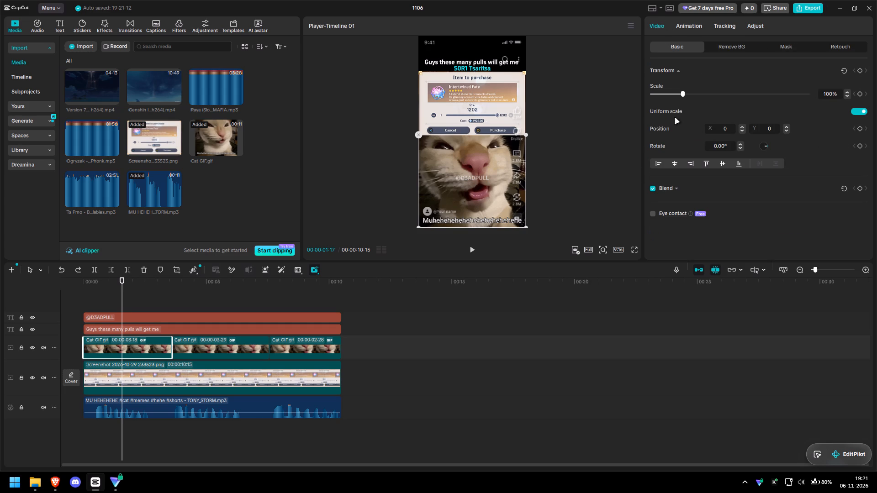
{"action": "scroll", "coordinate": [682, 150], "scroll_direction": "up", "scroll_amount": 5}
Play the timeline from the start to review the adjusted layout with the laughing audio.
{"action": "left_click_drag", "start_coordinate": [124, 281], "coordinate": [74, 281]}
{"action": "left_click", "coordinate": [285, 182]}
{"action": "key", "text": "space"}
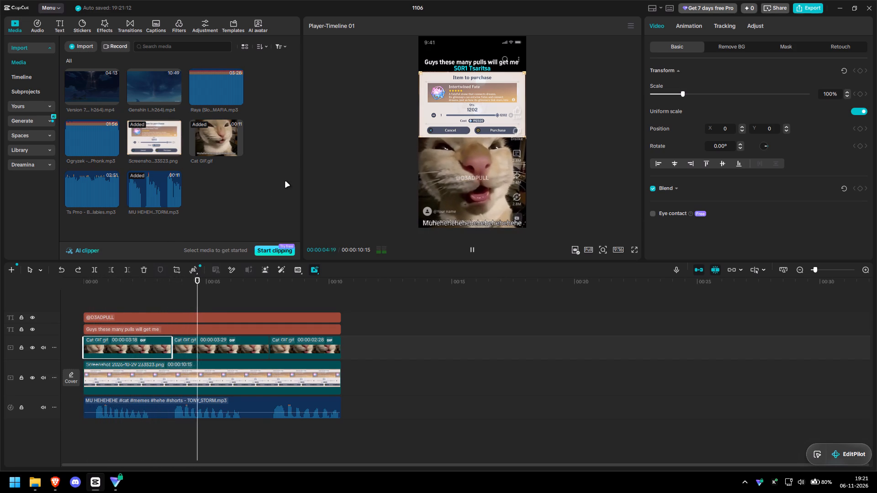
Pause playback and scrub the playhead near the end and back to the start of the timeline.
{"action": "key", "text": "space"}
{"action": "left_click_drag", "start_coordinate": [226, 296], "coordinate": [321, 305]}
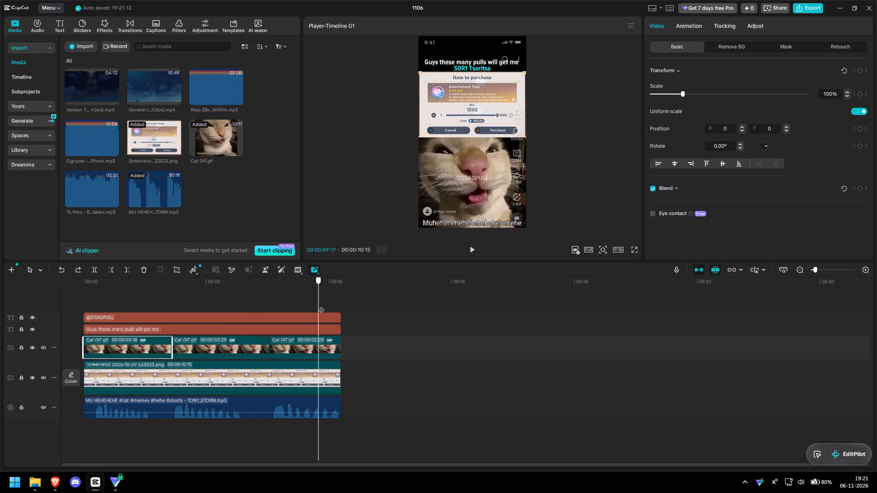
{"action": "left_click_drag", "start_coordinate": [321, 305], "coordinate": [79, 308]}
Switch to the Brave browser and search GIPHY for "sad cat".
{"action": "key", "text": "super+2"}
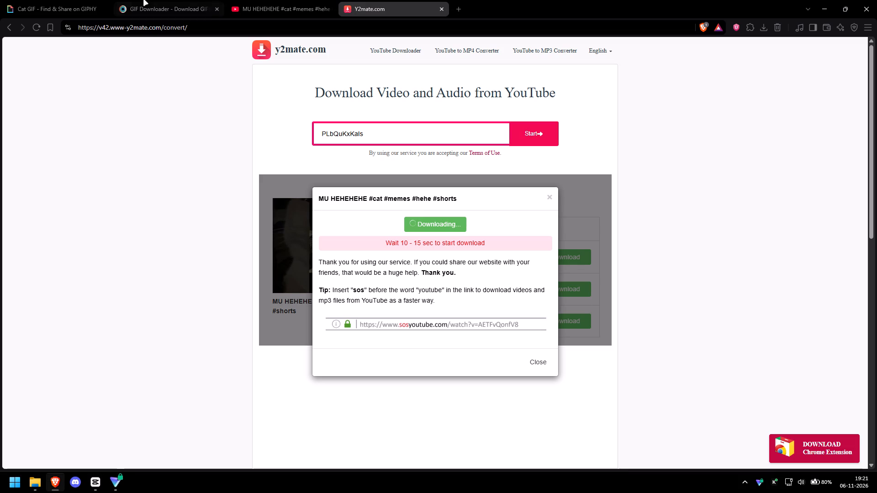
{"action": "left_click", "coordinate": [157, 0]}
{"action": "left_click", "coordinate": [30, 0]}
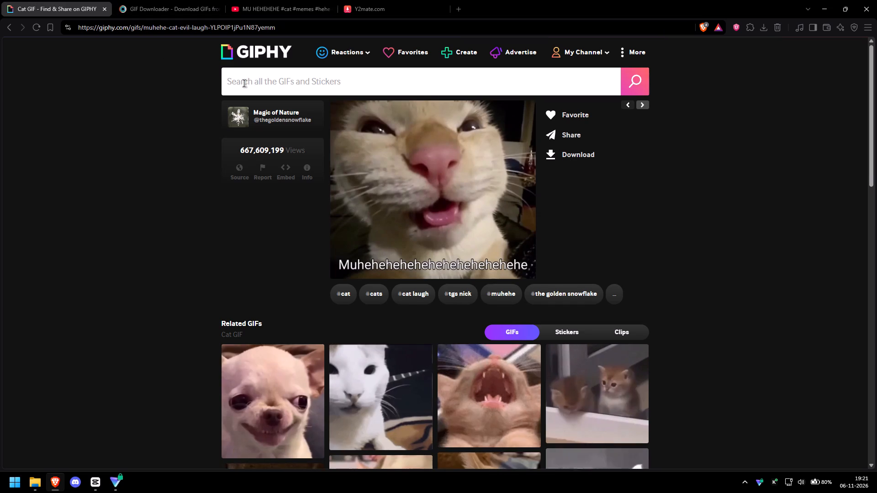
{"action": "left_click", "coordinate": [319, 83]}
{"action": "type", "text": "sad c"}
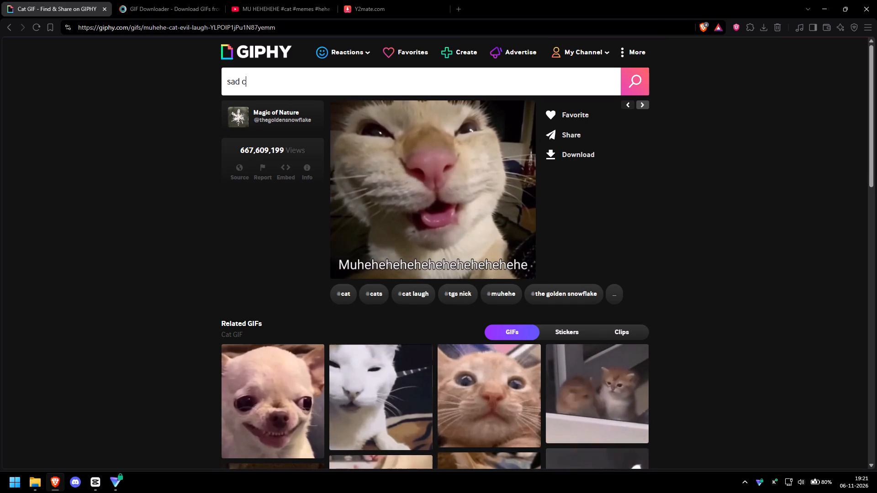
{"action": "type", "text": "at"}
{"action": "key", "text": "Return"}
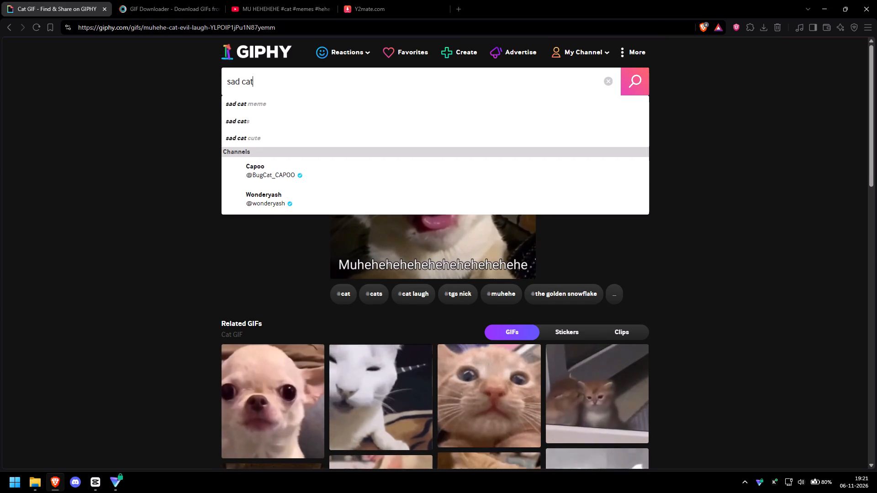
Look through the sad cat GIF results for a suitable reaction clip.
{"action": "left_click", "coordinate": [727, 187]}
{"action": "scroll", "coordinate": [727, 187], "scroll_direction": "down", "scroll_amount": 4}
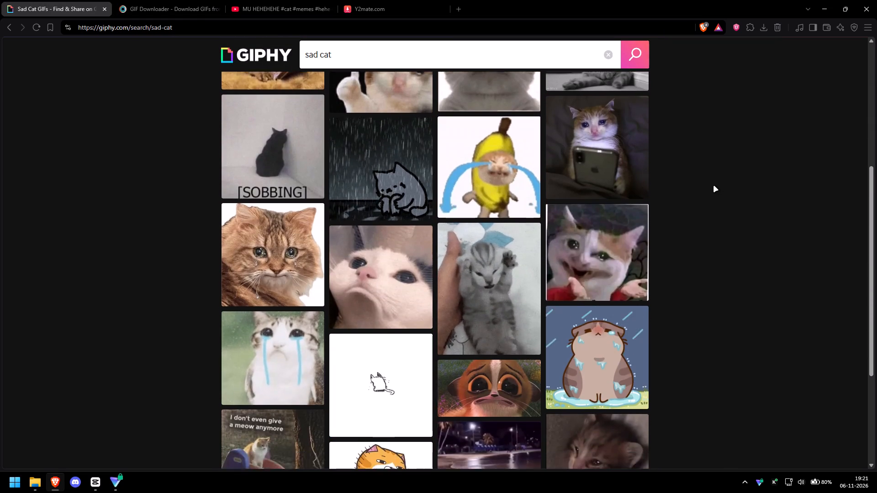
{"action": "scroll", "coordinate": [714, 186], "scroll_direction": "down", "scroll_amount": 6}
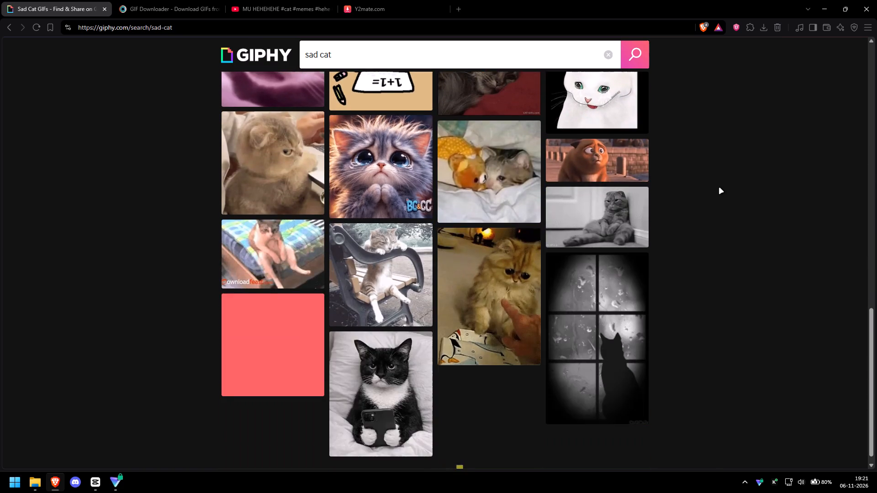
{"action": "scroll", "coordinate": [618, 199], "scroll_direction": "up", "scroll_amount": 2}
{"action": "scroll", "coordinate": [618, 197], "scroll_direction": "down", "scroll_amount": 3}
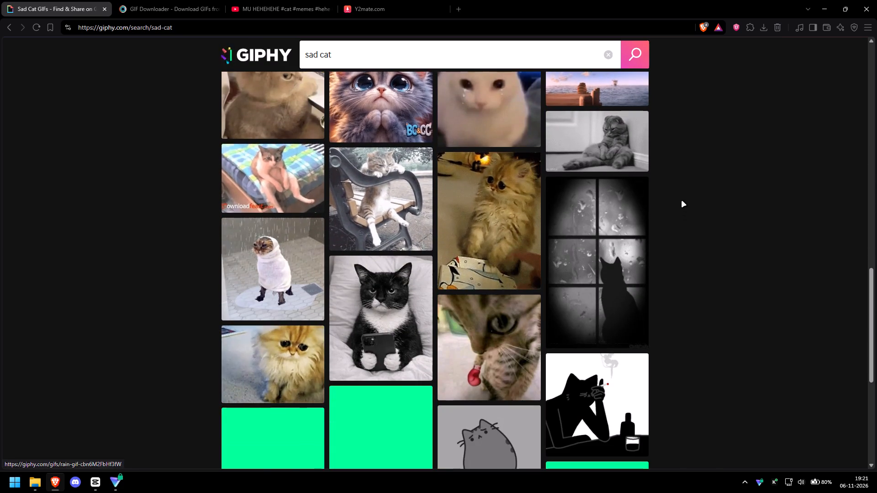
{"action": "scroll", "coordinate": [682, 201], "scroll_direction": "down", "scroll_amount": 3}
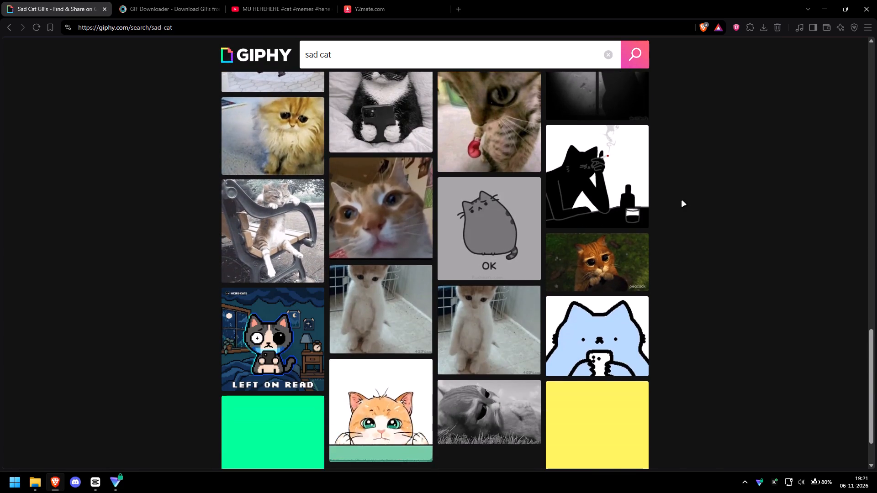
{"action": "scroll", "coordinate": [682, 201], "scroll_direction": "down", "scroll_amount": 3}
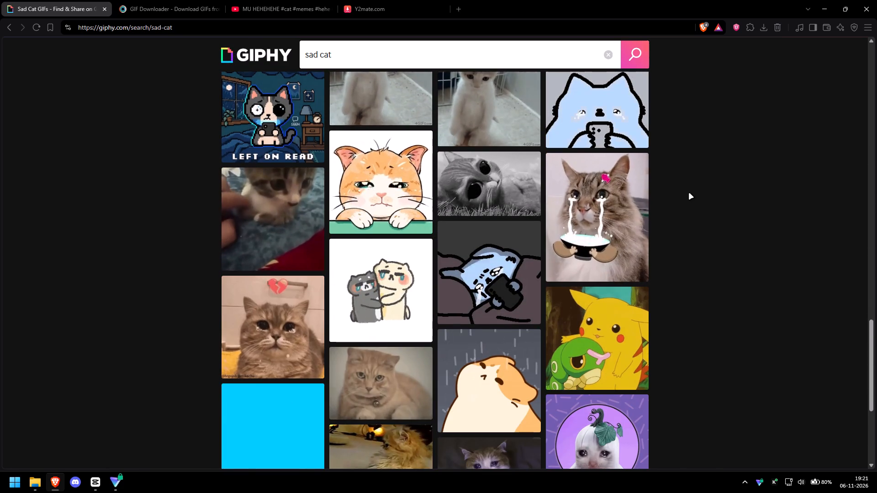
{"action": "scroll", "coordinate": [689, 194], "scroll_direction": "down", "scroll_amount": 2}
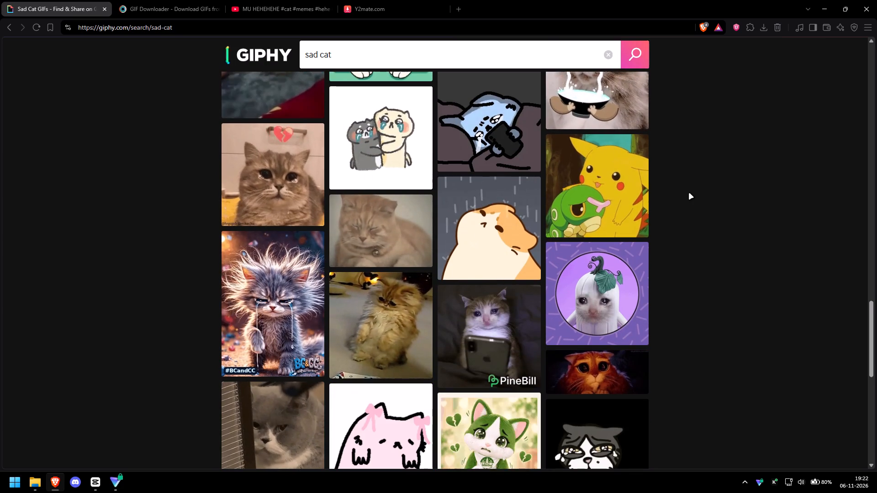
{"action": "scroll", "coordinate": [689, 194], "scroll_direction": "down", "scroll_amount": 4}
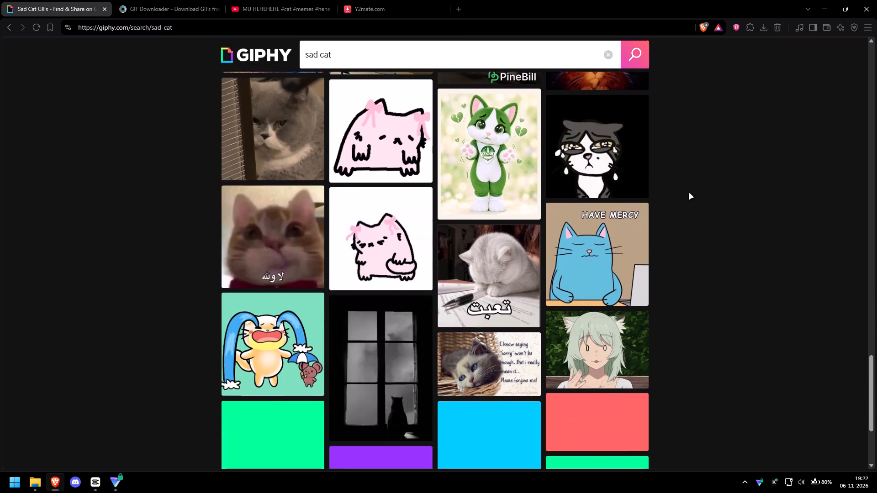
{"action": "scroll", "coordinate": [689, 194], "scroll_direction": "down", "scroll_amount": 3}
Search GIPHY for "cat cry" instead.
{"action": "left_click", "coordinate": [359, 55]}
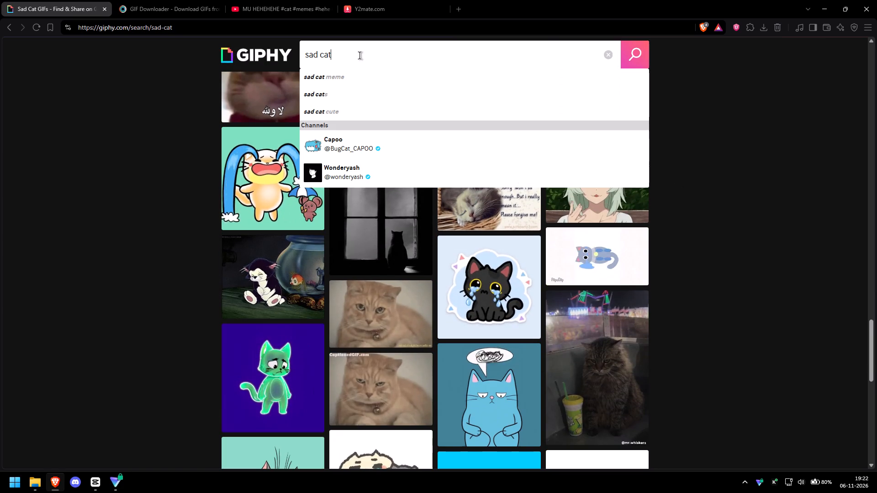
{"action": "key", "text": "ctrl+a"}
{"action": "type", "text": "cat cry\\"}
{"action": "key", "text": "Return"}
{"action": "key", "text": "BackSpace"}
{"action": "key", "text": "Return"}
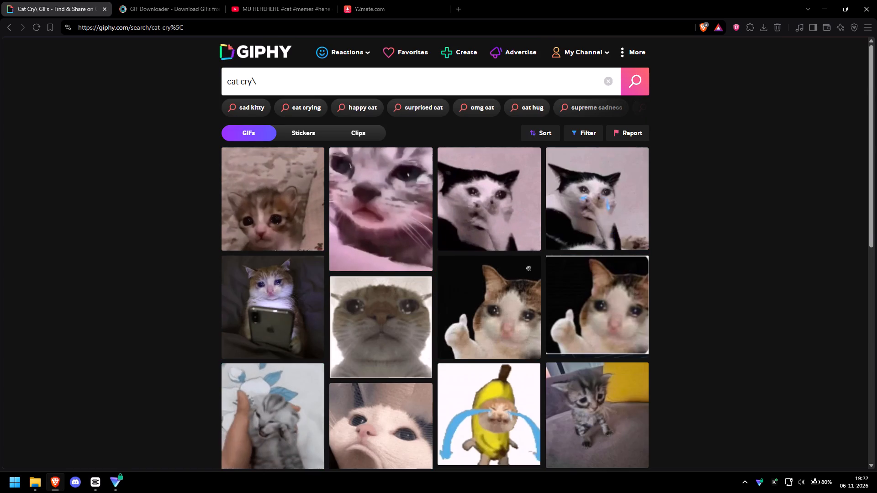
{"action": "left_click", "coordinate": [269, 73]}
{"action": "left_click", "coordinate": [277, 83]}
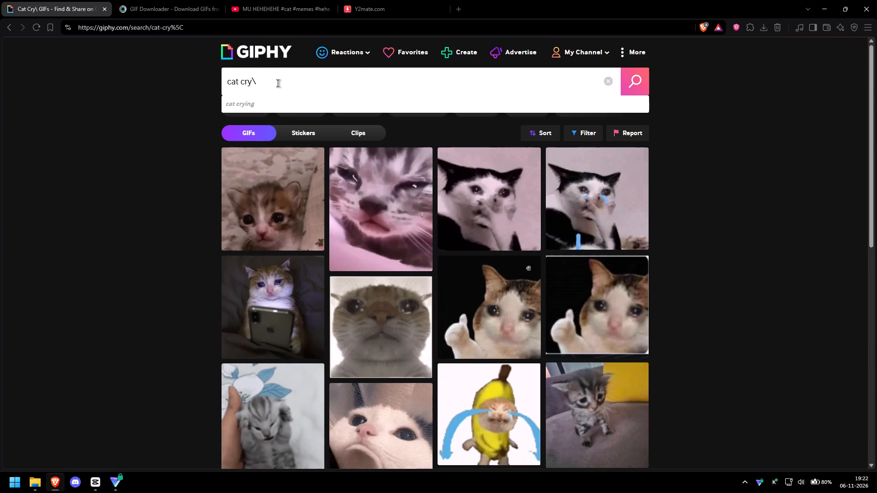
Open the first crying kitten GIF in the results and download it.
{"action": "right_click", "coordinate": [252, 192]}
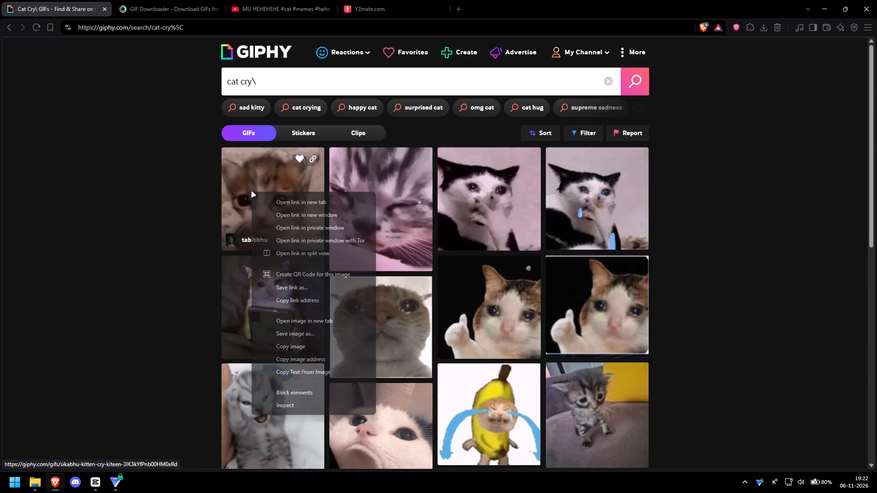
{"action": "left_click", "coordinate": [280, 177], "text": "ctrl"}
{"action": "left_click", "coordinate": [280, 177], "text": "ctrl"}
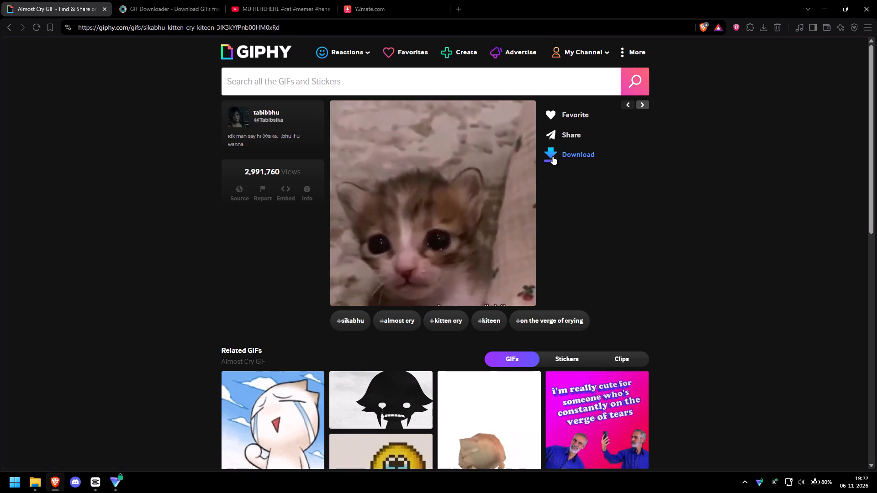
{"action": "left_click", "coordinate": [553, 156]}
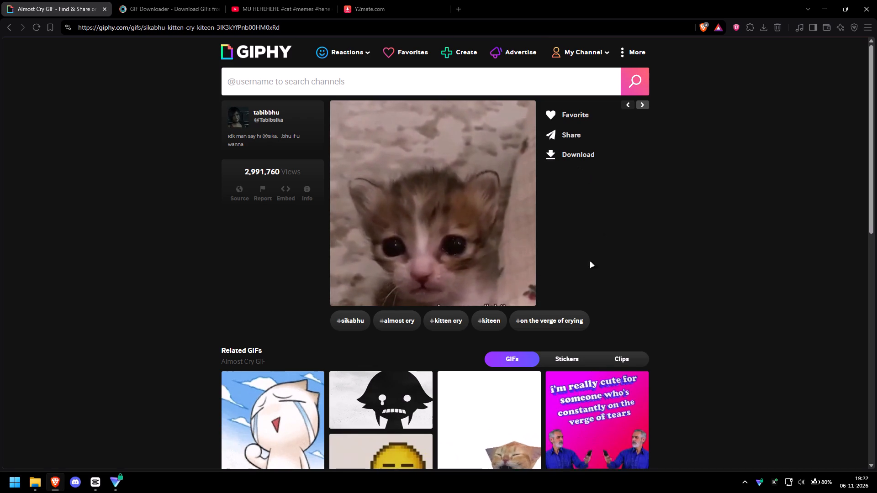
{"action": "left_click", "coordinate": [366, 227]}
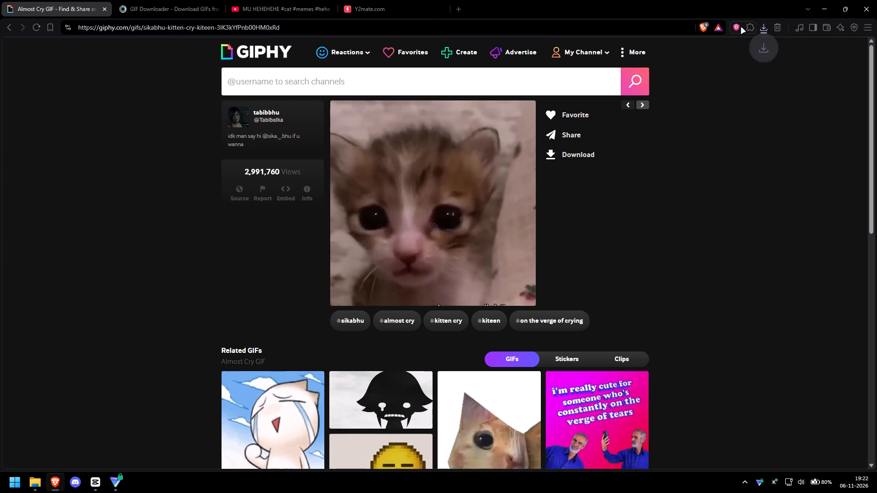
Search YouTube for "cat cry audio".
{"action": "left_click", "coordinate": [302, 7]}
{"action": "left_click", "coordinate": [372, 51]}
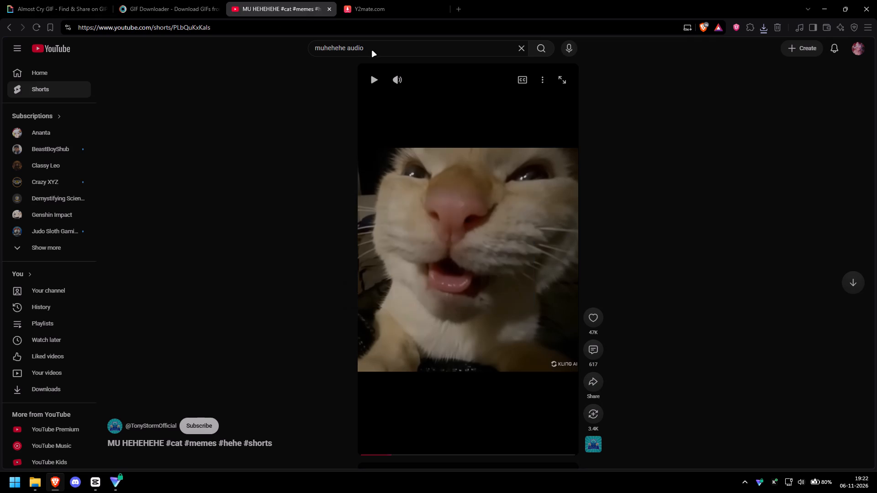
{"action": "left_click", "coordinate": [372, 49]}
{"action": "key", "text": "ctrl+a"}
{"action": "type", "text": "cat cry"}
{"action": "key", "text": "space"}
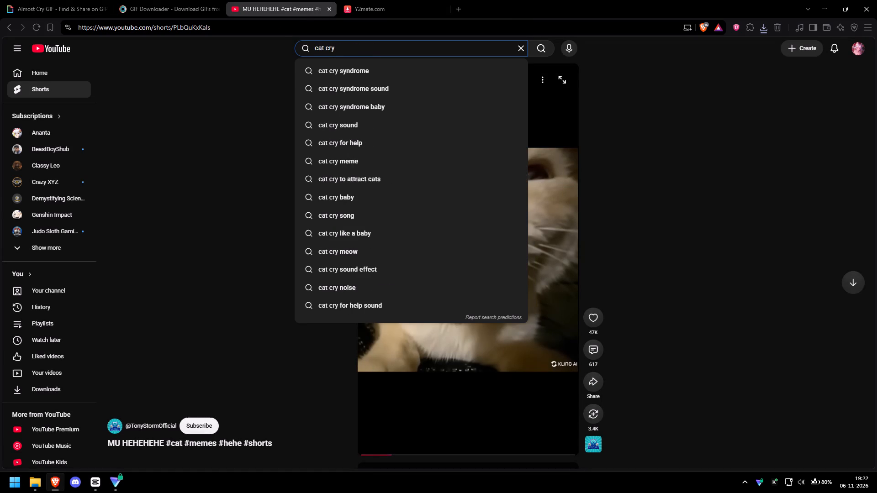
{"action": "type", "text": "audio"}
{"action": "key", "text": "space"}
{"action": "key", "text": "Return"}
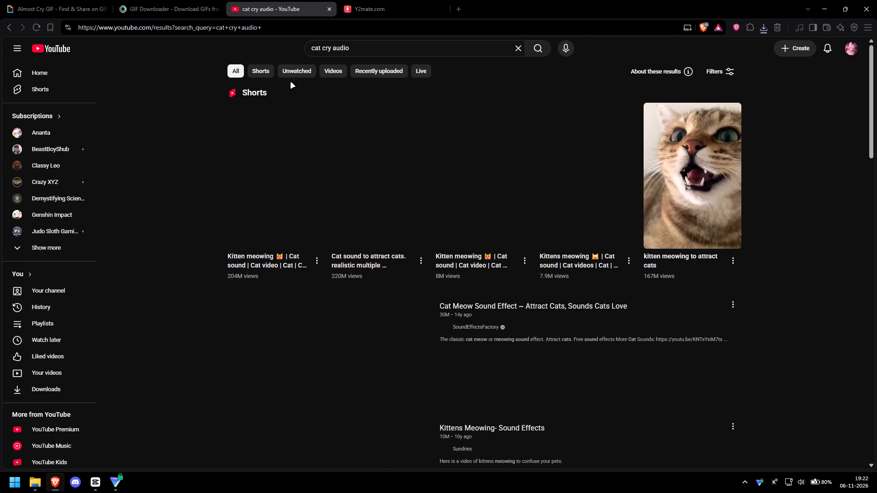
Look through the cat cry audio results for a fitting sad cat sound.
{"action": "scroll", "coordinate": [609, 165], "scroll_direction": "down", "scroll_amount": 2}
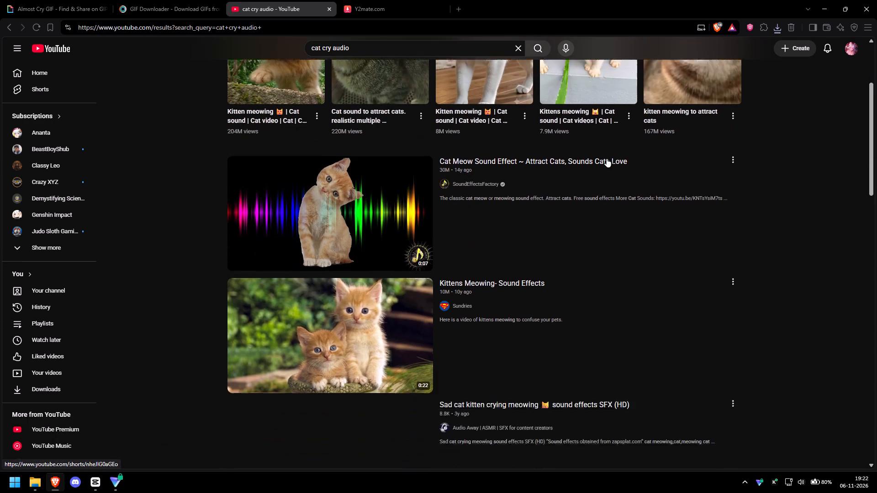
{"action": "scroll", "coordinate": [581, 204], "scroll_direction": "down", "scroll_amount": 5}
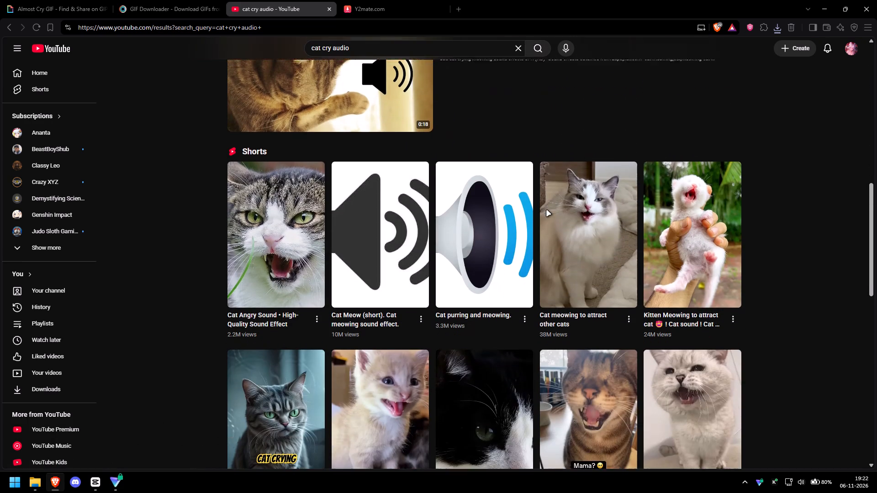
{"action": "scroll", "coordinate": [542, 208], "scroll_direction": "down", "scroll_amount": 3}
{"action": "scroll", "coordinate": [460, 215], "scroll_direction": "up", "scroll_amount": 3}
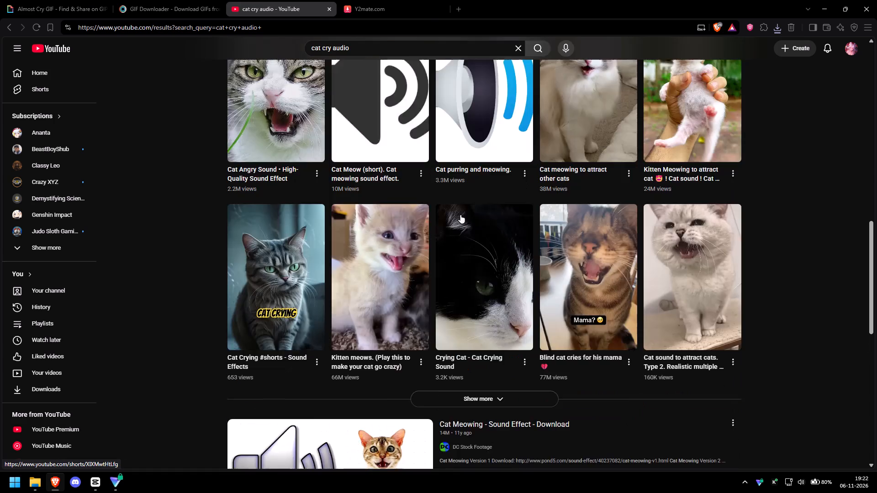
{"action": "scroll", "coordinate": [460, 215], "scroll_direction": "up", "scroll_amount": 5}
Replace the YouTube search with "cat sad audio".
{"action": "left_click", "coordinate": [519, 49]}
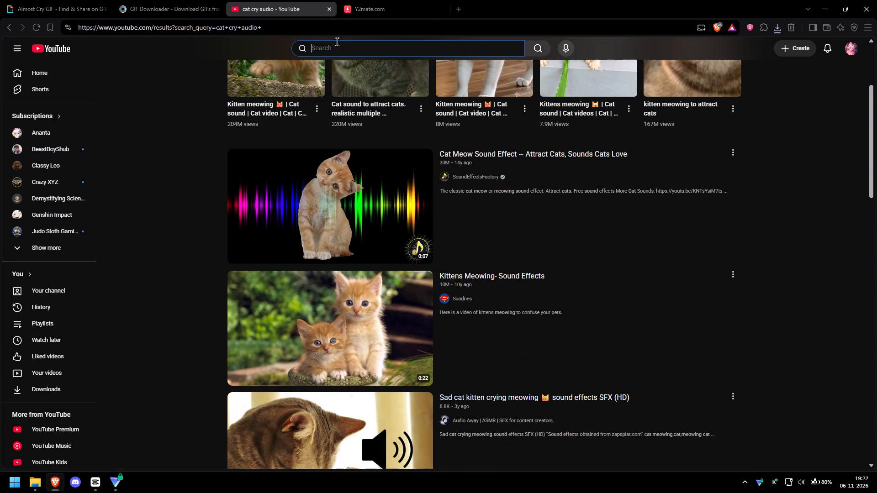
{"action": "type", "text": "cat sad"}
{"action": "key", "text": "space"}
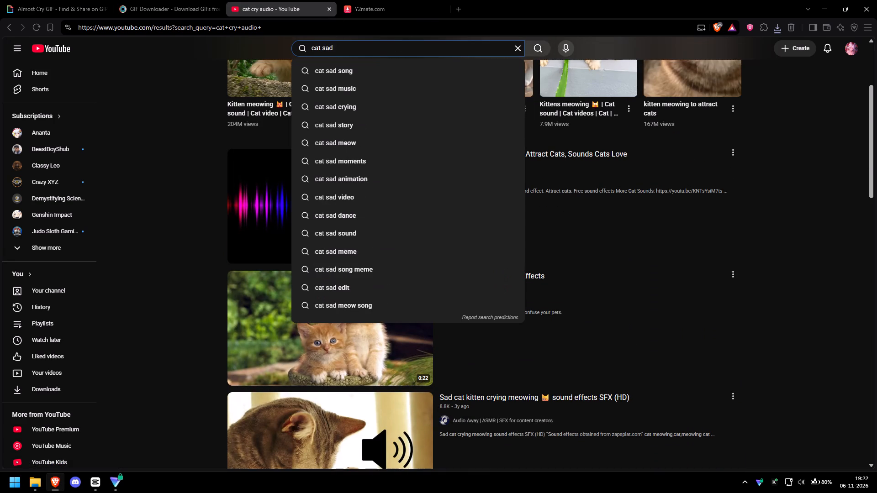
{"action": "key", "text": "Down"}
{"action": "key", "text": "Down"}
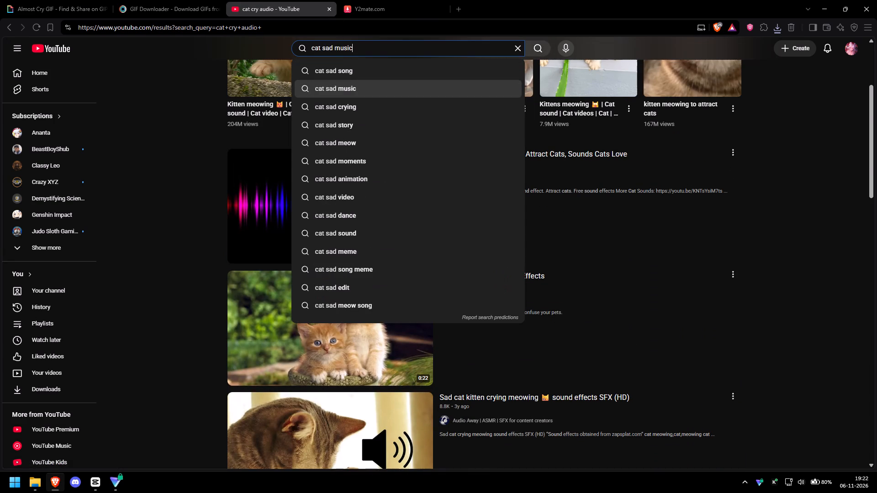
{"action": "key", "text": "Up"}
{"action": "key", "text": "Up"}
{"action": "key", "text": "BackSpace"}
{"action": "key", "text": "BackSpace"}
{"action": "key", "text": "BackSpace"}
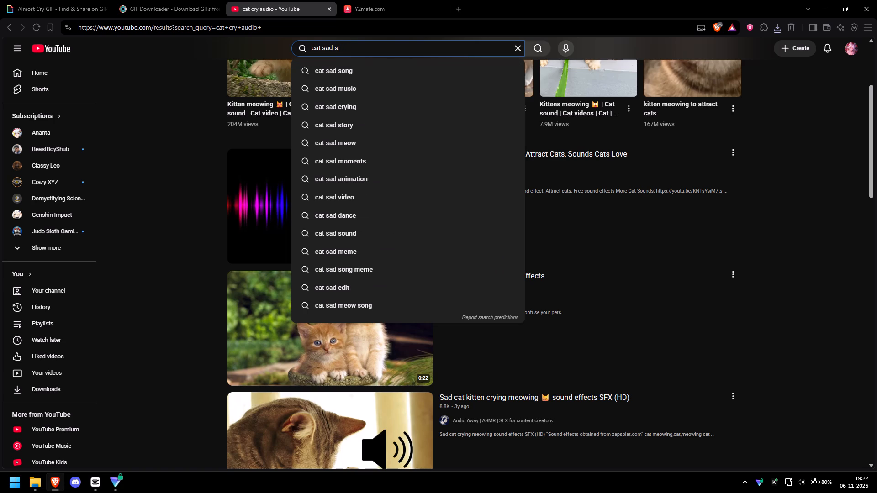
{"action": "key", "text": "BackSpace"}
{"action": "key", "text": "a"}
{"action": "type", "text": "udio"}
{"action": "key", "text": "Return"}
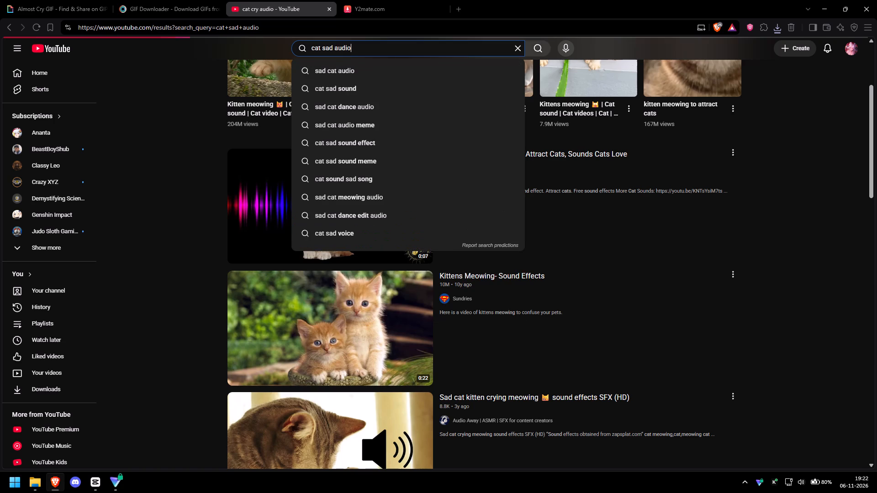
Open the Sad Meowing Cat Meme Template short and copy its share link.
{"action": "scroll", "coordinate": [825, 153], "scroll_direction": "up", "scroll_amount": 1}
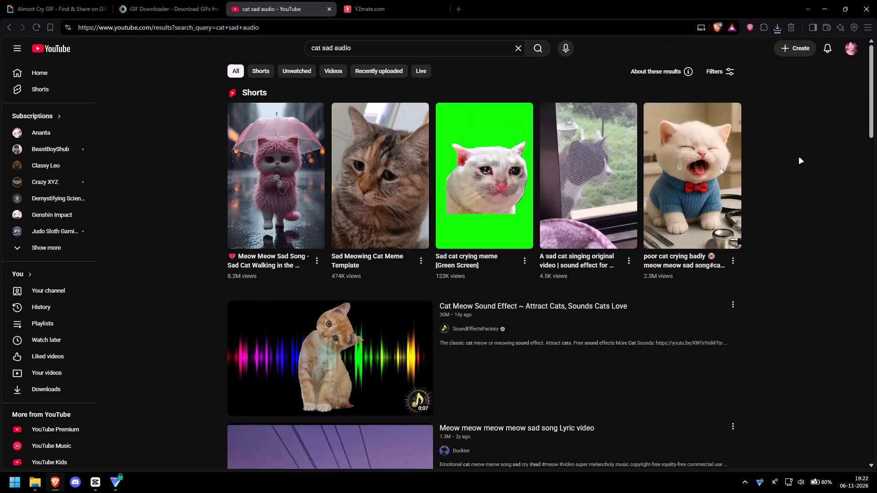
{"action": "left_click", "coordinate": [420, 261]}
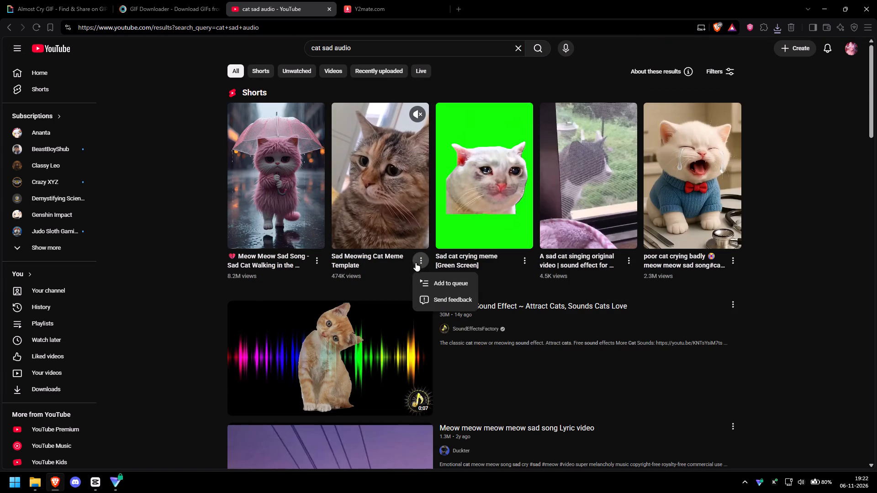
{"action": "left_click", "coordinate": [197, 237]}
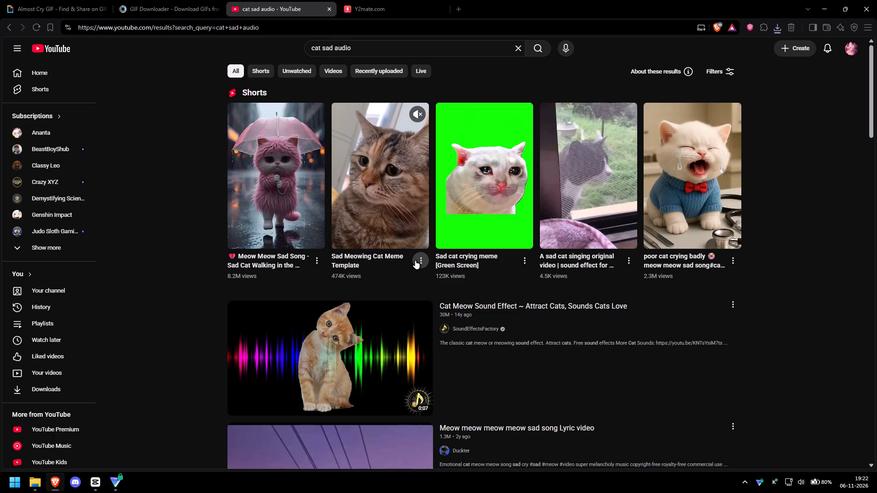
{"action": "left_click", "coordinate": [416, 261]}
{"action": "left_click", "coordinate": [398, 235]}
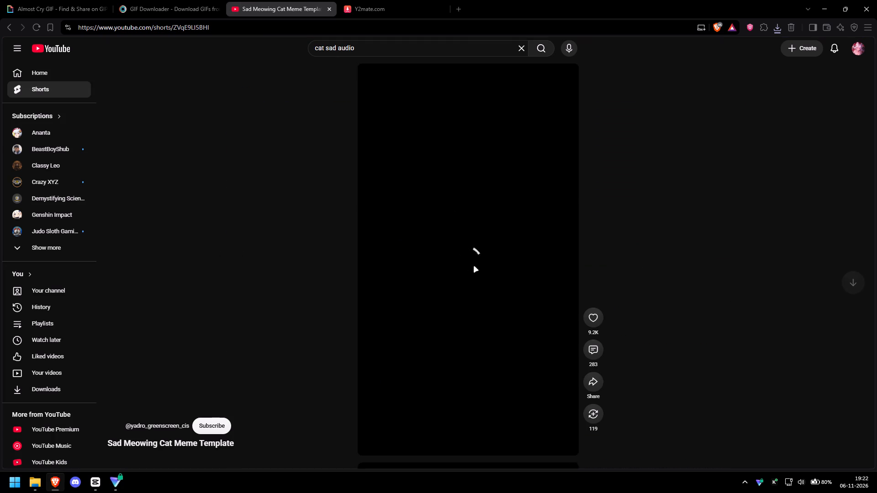
{"action": "left_click", "coordinate": [474, 267]}
{"action": "left_click", "coordinate": [600, 380]}
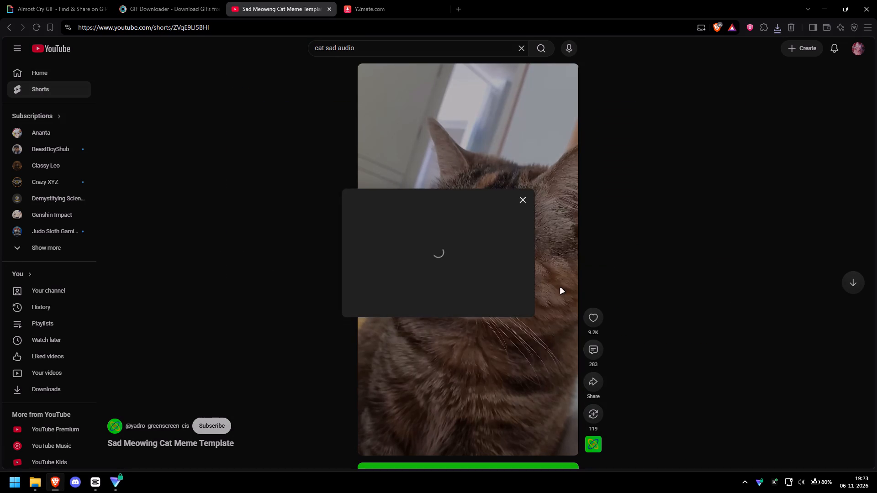
{"action": "left_click", "coordinate": [511, 283]}
Replace the old entry on y2mate with the copied short's link and start the conversion.
{"action": "left_click", "coordinate": [343, 3]}
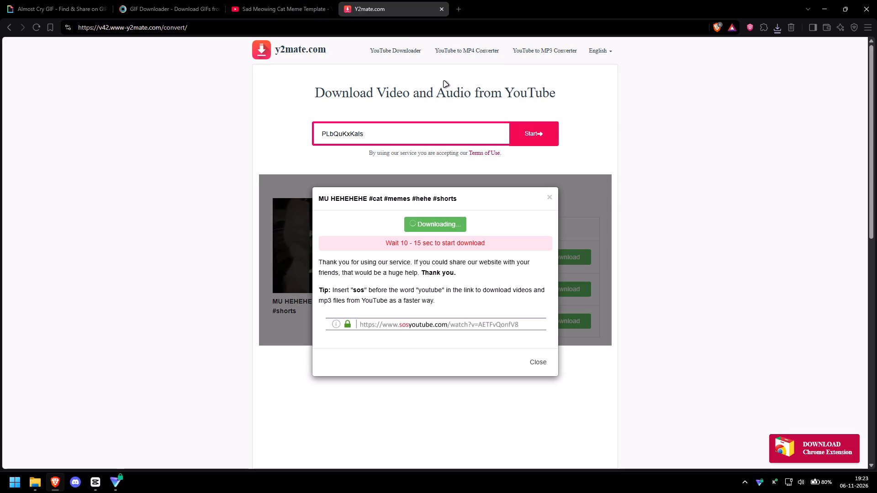
{"action": "left_click", "coordinate": [452, 124]}
{"action": "key", "text": "ctrl+a"}
{"action": "key", "text": "ctrl+v"}
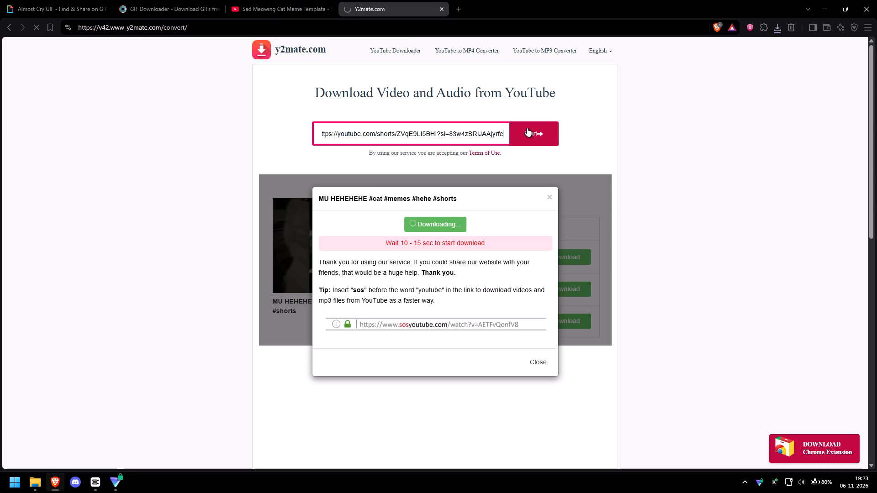
{"action": "left_click", "coordinate": [527, 128]}
{"action": "left_click", "coordinate": [548, 198]}
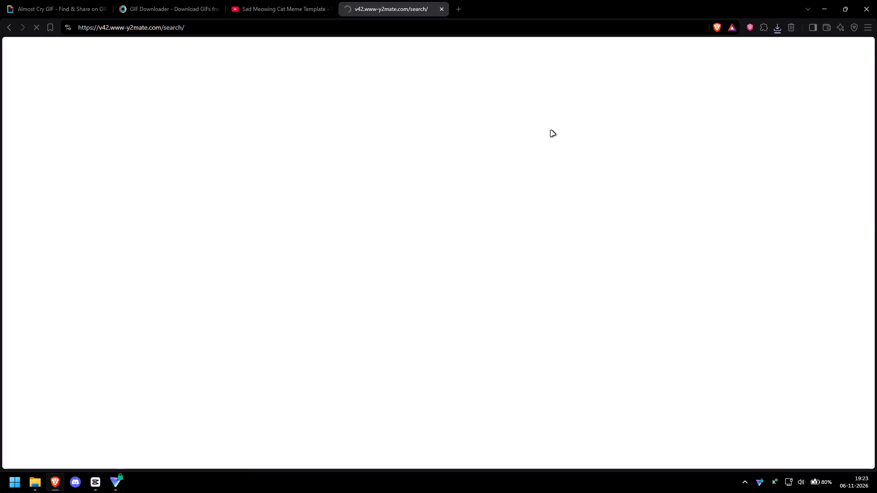
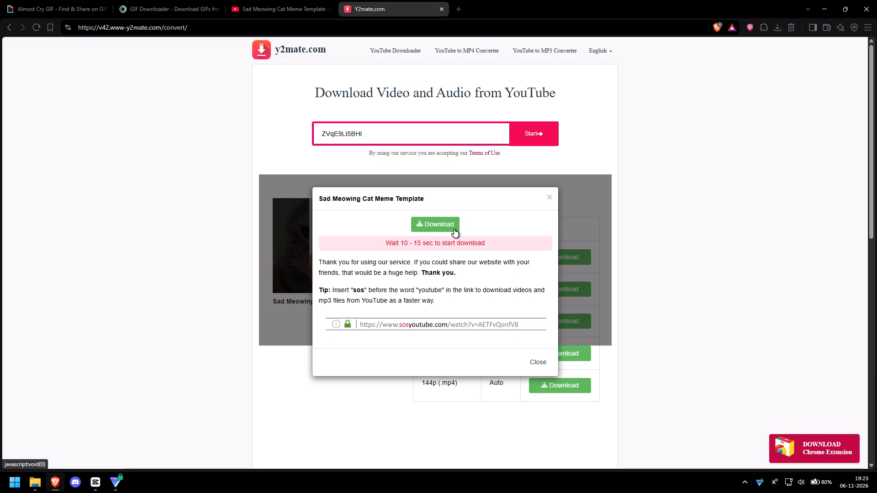
Download the converted Sad Meowing Cat Meme Template video and save it in Downloads under its suggested name.
{"action": "left_click", "coordinate": [454, 229]}
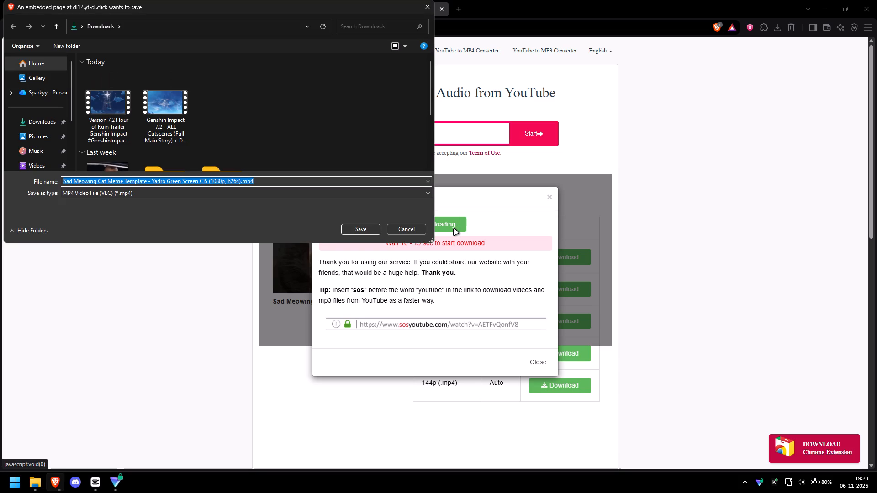
{"action": "left_click", "coordinate": [365, 226]}
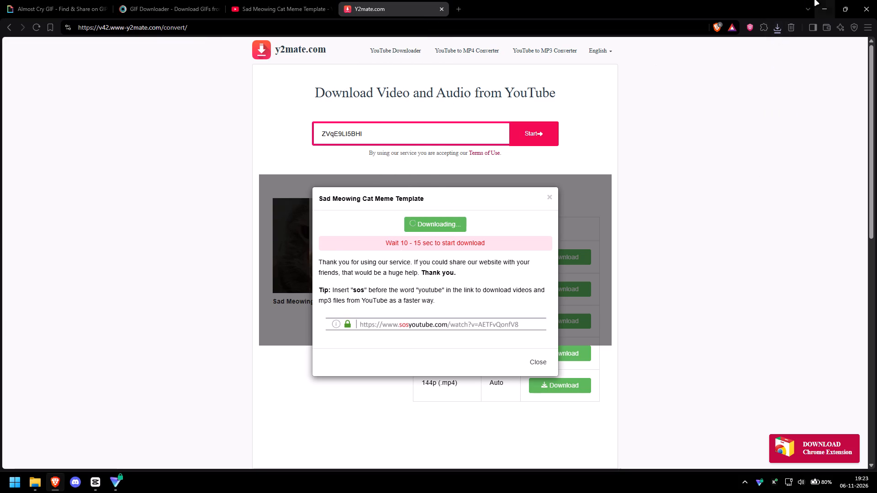
Switch to CapCut and delete all the laughing Cat GIF clips from the timeline.
{"action": "left_click", "coordinate": [823, 1]}
{"action": "left_click_drag", "start_coordinate": [380, 349], "coordinate": [241, 355]}
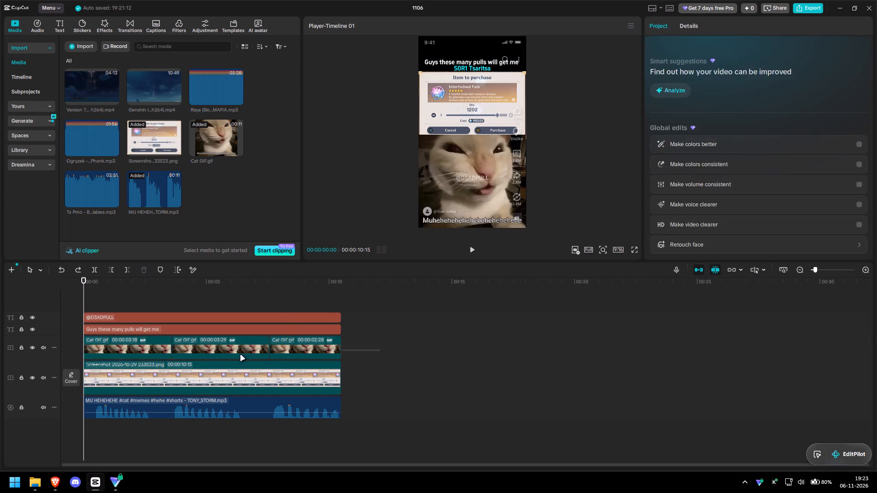
{"action": "left_click_drag", "start_coordinate": [241, 355], "coordinate": [142, 352]}
{"action": "key", "text": "Delete"}
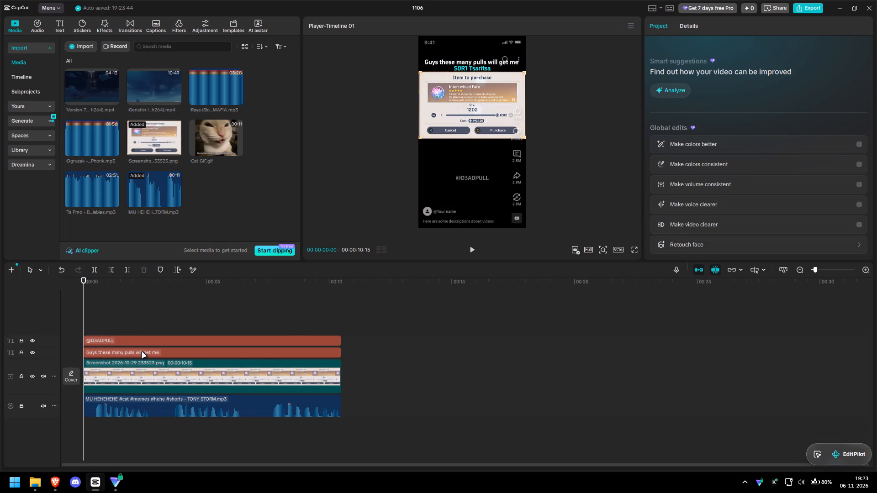
Import the Sad Meowing Cat Meme Template video from Downloads and place it at the timeline's start, on a track above the screenshot.
{"action": "left_click", "coordinate": [225, 208]}
{"action": "key", "text": "ctrl+i"}
{"action": "left_click", "coordinate": [122, 80]}
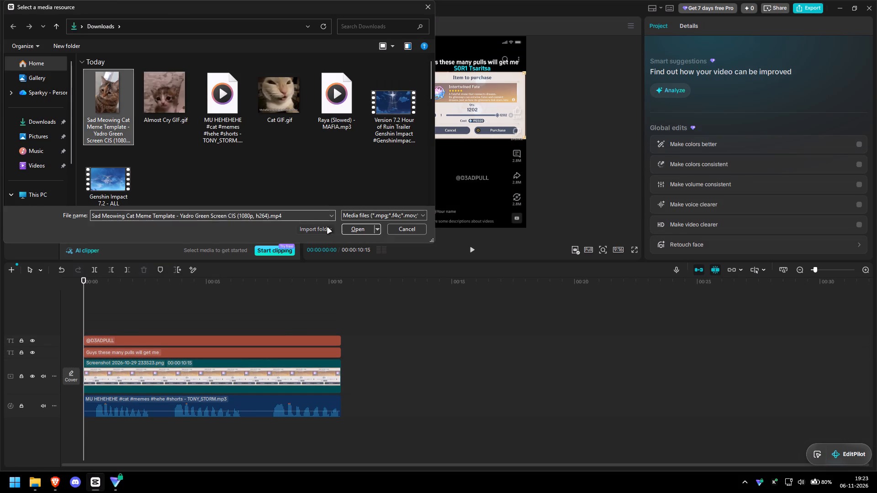
{"action": "left_click", "coordinate": [348, 235]}
{"action": "left_click_drag", "start_coordinate": [211, 190], "coordinate": [90, 369]}
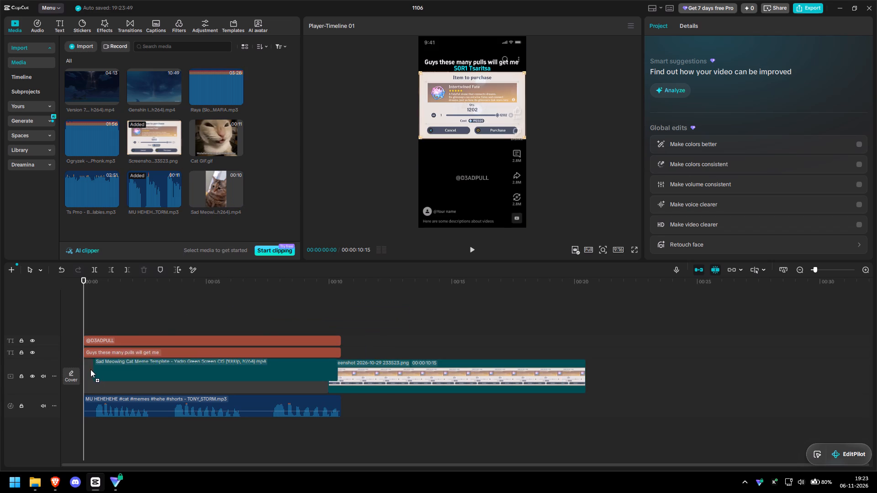
{"action": "left_click_drag", "start_coordinate": [90, 369], "coordinate": [85, 357]}
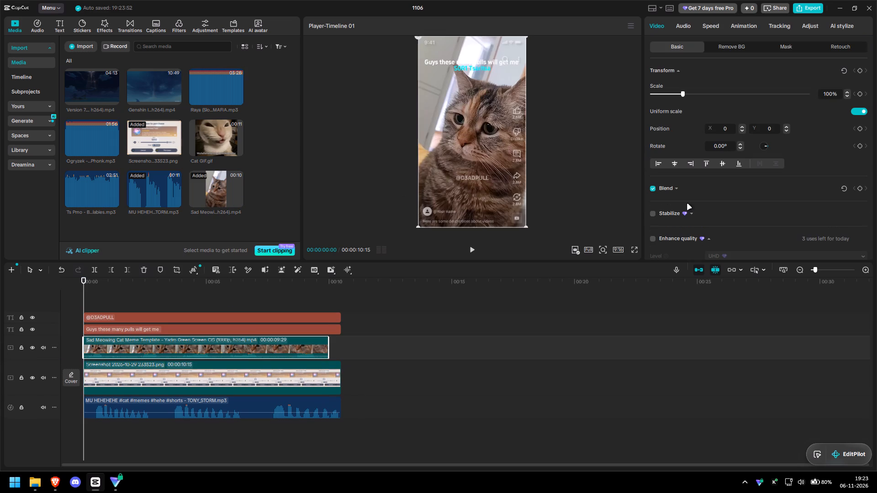
Look through the sad cat clip's basic video settings for a way to crop it.
{"action": "scroll", "coordinate": [723, 184], "scroll_direction": "down", "scroll_amount": 7}
{"action": "scroll", "coordinate": [701, 186], "scroll_direction": "up", "scroll_amount": 7}
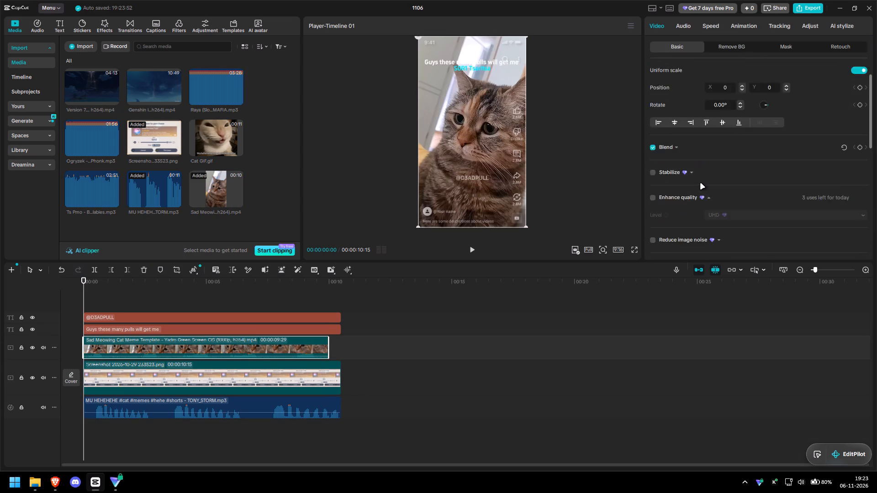
{"action": "scroll", "coordinate": [701, 184], "scroll_direction": "up", "scroll_amount": 2}
{"action": "scroll", "coordinate": [701, 185], "scroll_direction": "down", "scroll_amount": 1}
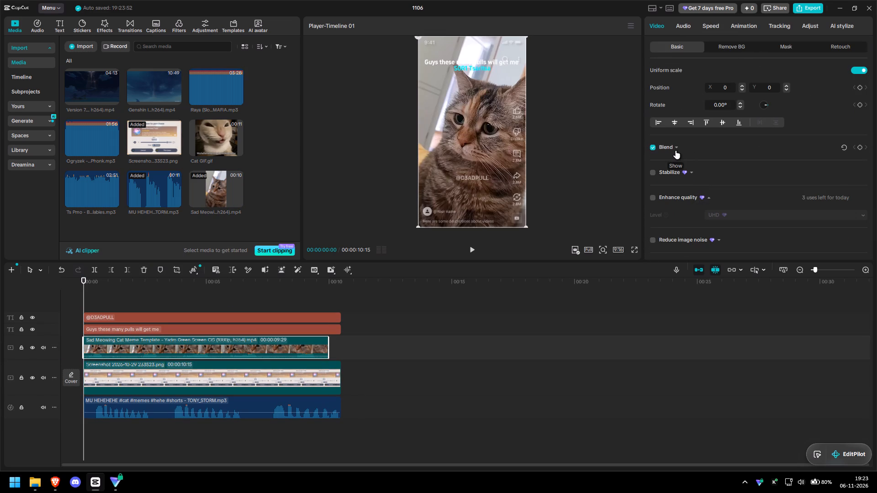
{"action": "scroll", "coordinate": [680, 157], "scroll_direction": "up", "scroll_amount": 4}
{"action": "left_click", "coordinate": [679, 72]}
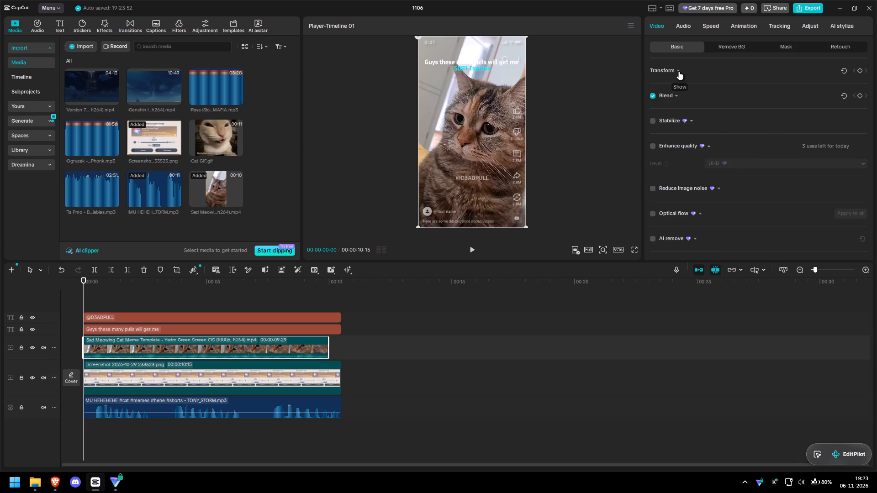
{"action": "left_click", "coordinate": [679, 72]}
{"action": "scroll", "coordinate": [703, 136], "scroll_direction": "down", "scroll_amount": 14}
{"action": "scroll", "coordinate": [703, 137], "scroll_direction": "up", "scroll_amount": 3}
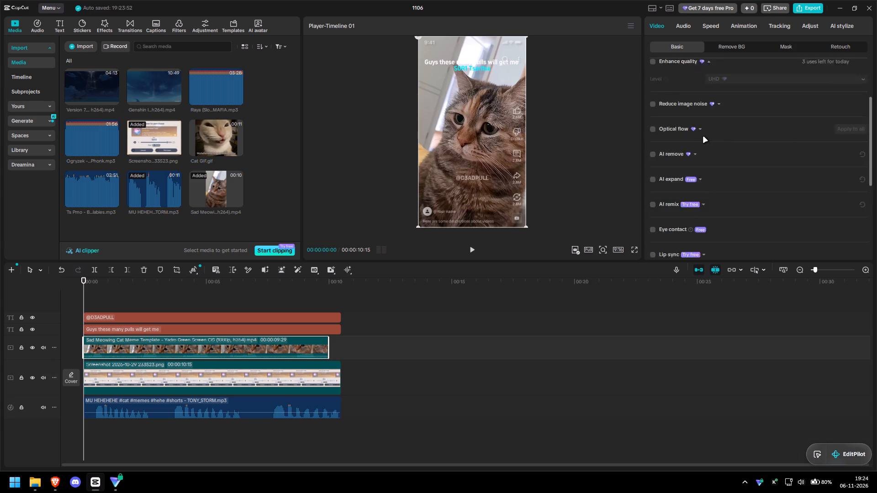
{"action": "scroll", "coordinate": [703, 137], "scroll_direction": "up", "scroll_amount": 8}
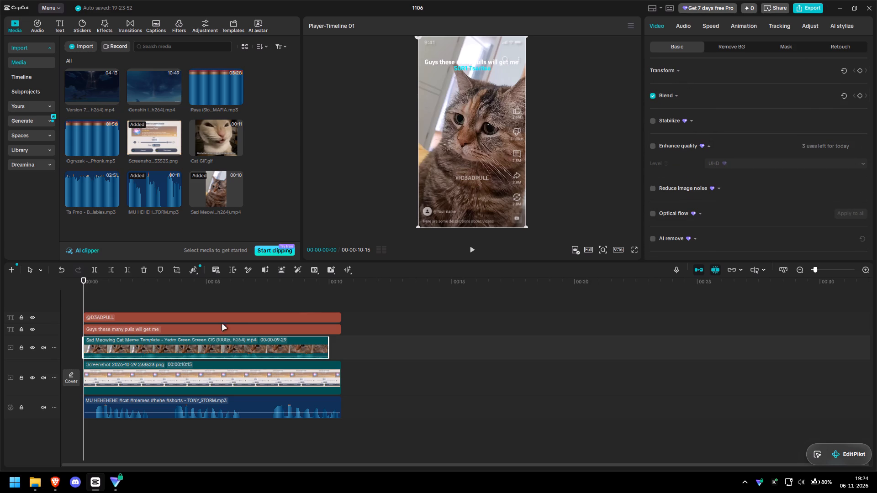
Crop the sad cat clip's top and bottom around the cat's head and move it down to the frame's lower edge.
{"action": "left_click", "coordinate": [178, 269]}
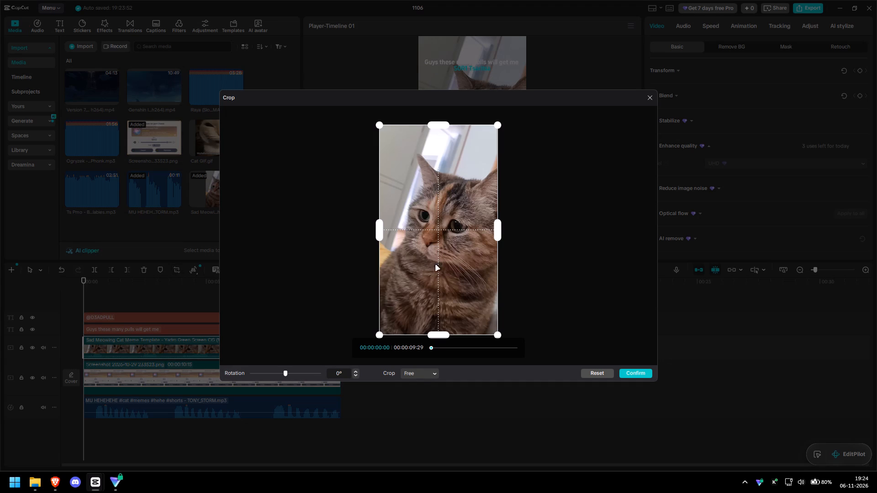
{"action": "left_click_drag", "start_coordinate": [441, 127], "coordinate": [472, 157]}
{"action": "left_click_drag", "start_coordinate": [441, 342], "coordinate": [448, 307]}
{"action": "left_click_drag", "start_coordinate": [441, 328], "coordinate": [448, 295]}
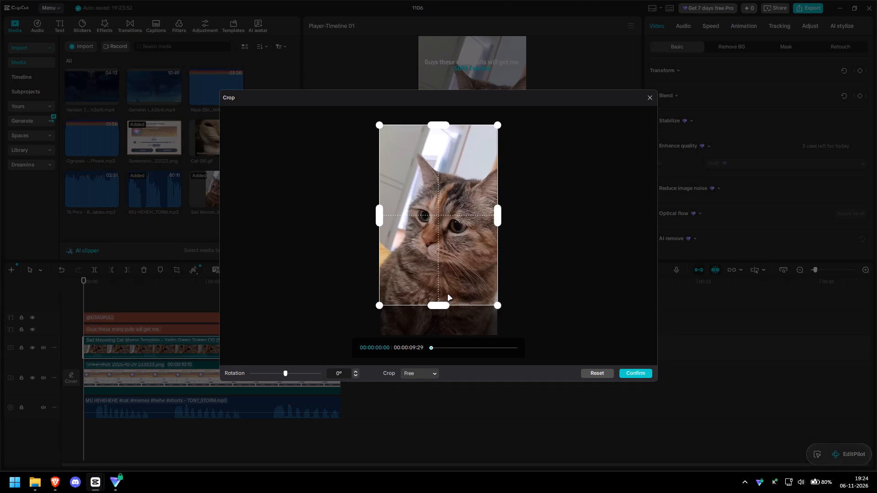
{"action": "left_click_drag", "start_coordinate": [448, 295], "coordinate": [450, 343]}
{"action": "left_click_drag", "start_coordinate": [438, 336], "coordinate": [450, 286]}
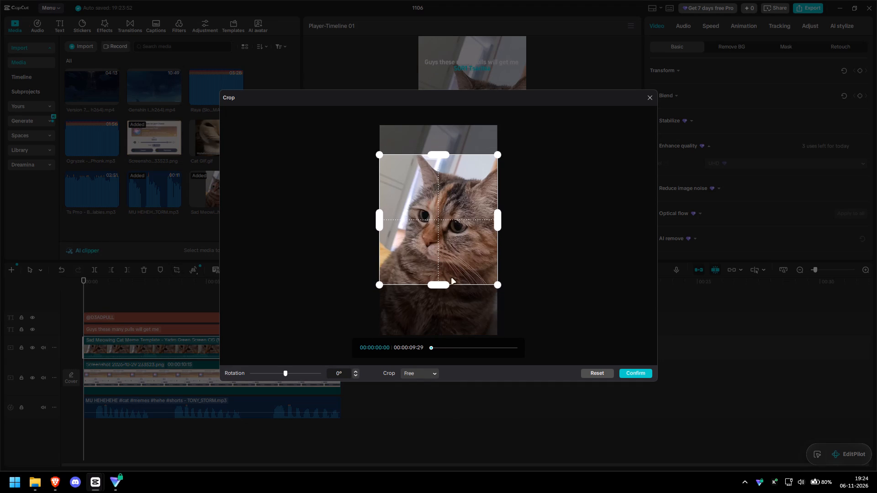
{"action": "left_click_drag", "start_coordinate": [440, 158], "coordinate": [441, 165]}
{"action": "left_click", "coordinate": [633, 369]}
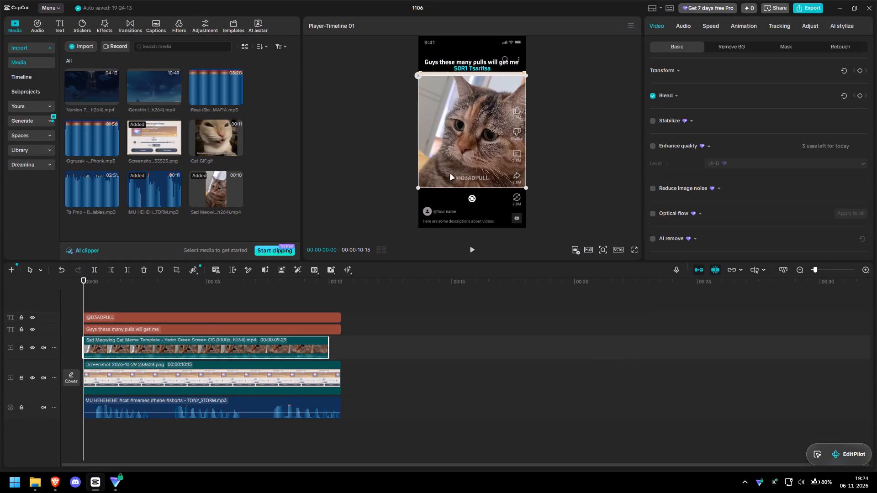
{"action": "left_click_drag", "start_coordinate": [461, 151], "coordinate": [459, 196]}
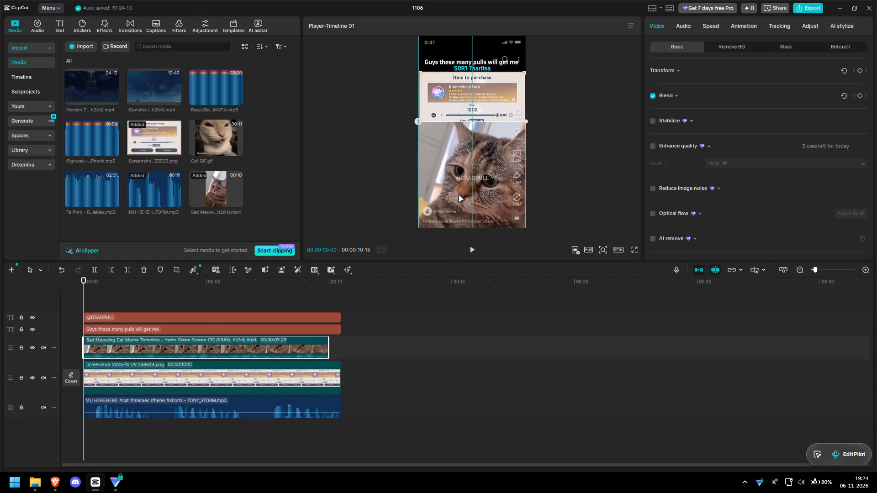
{"action": "left_click_drag", "start_coordinate": [459, 196], "coordinate": [463, 190]}
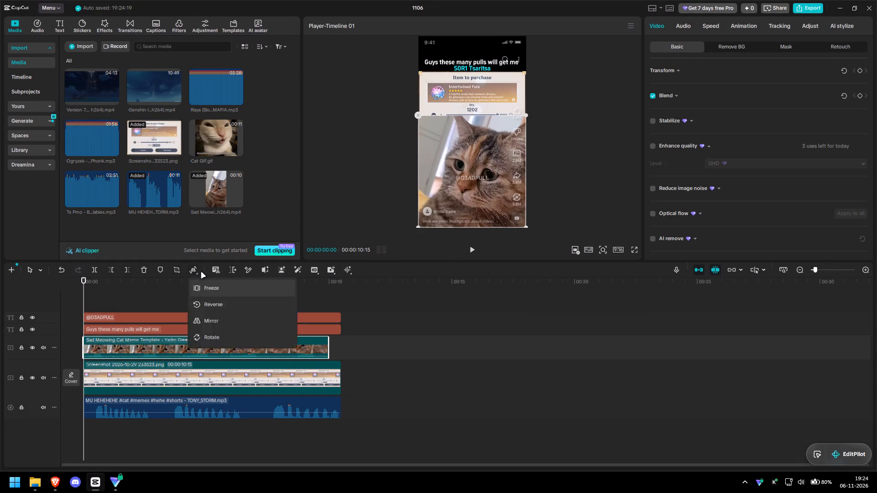
Crop the sad cat clip tighter at top and bottom and reposition it directly below the purchase screenshot.
{"action": "left_click", "coordinate": [174, 269]}
{"action": "left_click_drag", "start_coordinate": [441, 162], "coordinate": [444, 173]}
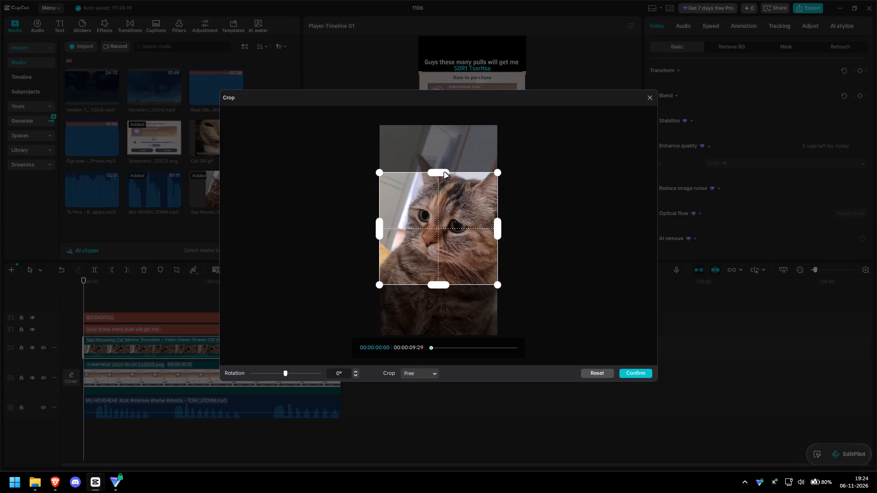
{"action": "left_click_drag", "start_coordinate": [444, 173], "coordinate": [447, 178]}
{"action": "left_click_drag", "start_coordinate": [435, 286], "coordinate": [436, 280]}
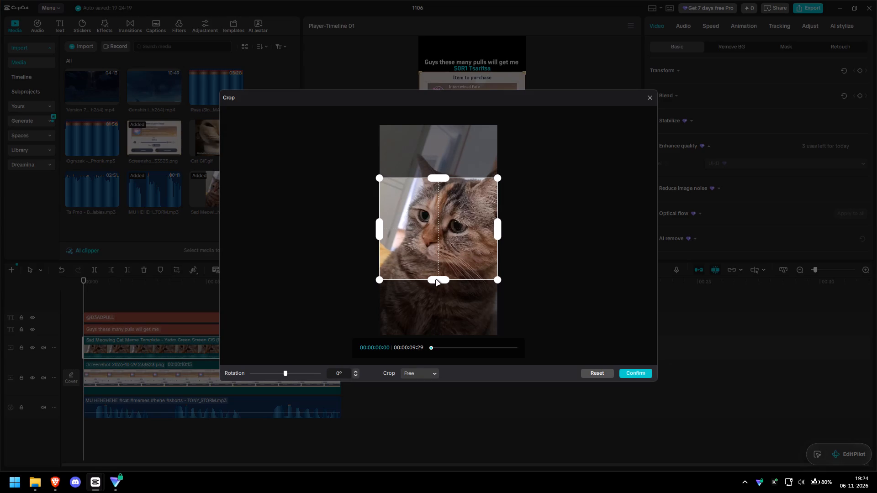
{"action": "left_click_drag", "start_coordinate": [436, 280], "coordinate": [437, 278]}
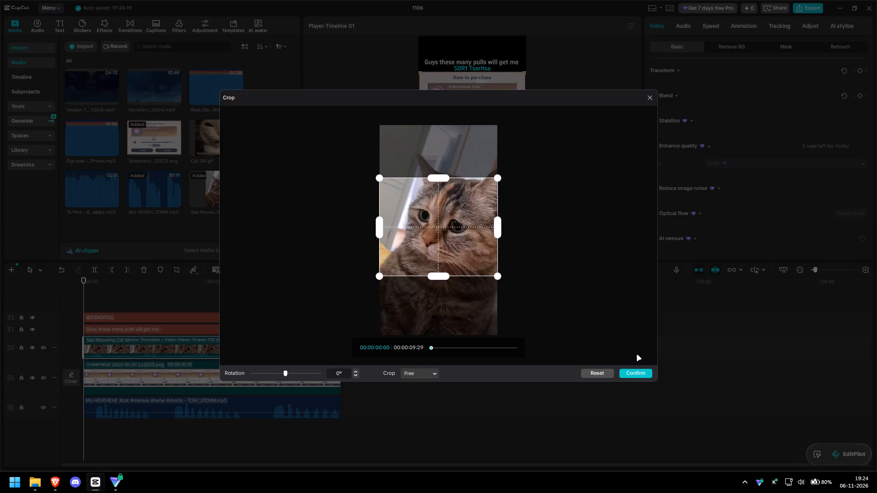
{"action": "left_click", "coordinate": [637, 371]}
{"action": "left_click_drag", "start_coordinate": [491, 191], "coordinate": [493, 202]}
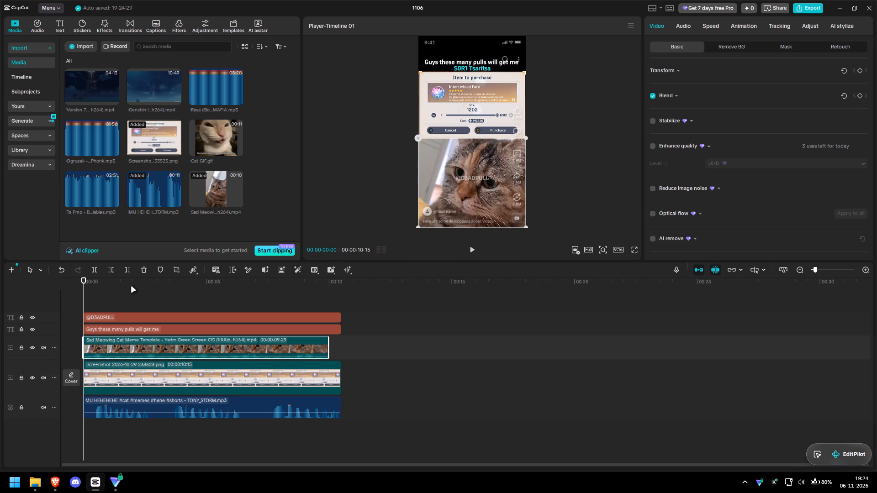
Trim both text clips, the screenshot and the audio together to end with the sad cat clip at 00:00:09:29.
{"action": "left_click_drag", "start_coordinate": [371, 321], "coordinate": [336, 344]}
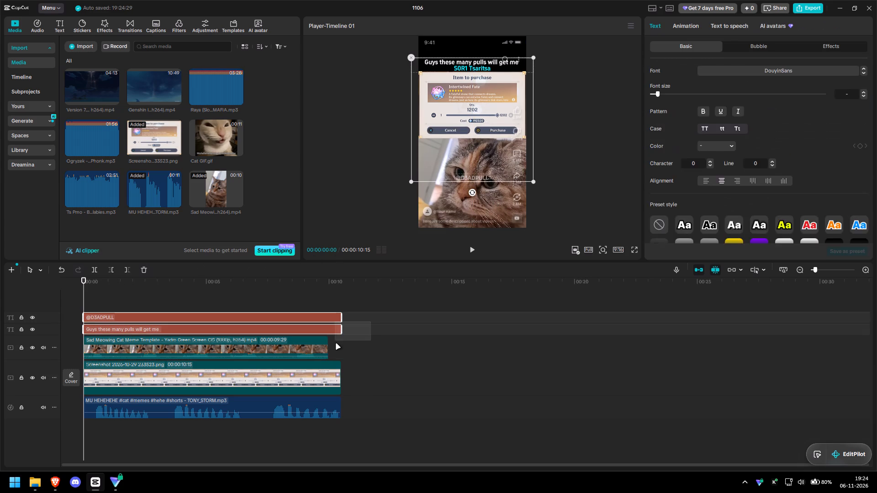
{"action": "left_click_drag", "start_coordinate": [336, 344], "coordinate": [338, 419]}
{"action": "left_click_drag", "start_coordinate": [343, 376], "coordinate": [340, 376]}
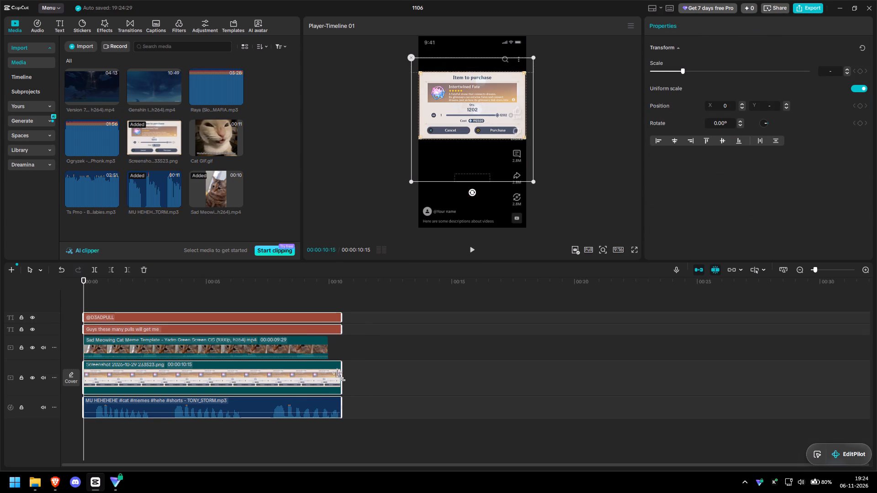
{"action": "left_click_drag", "start_coordinate": [340, 376], "coordinate": [328, 377]}
Delete the MU HEHEHEHE audio clip from the timeline.
{"action": "left_click", "coordinate": [288, 402]}
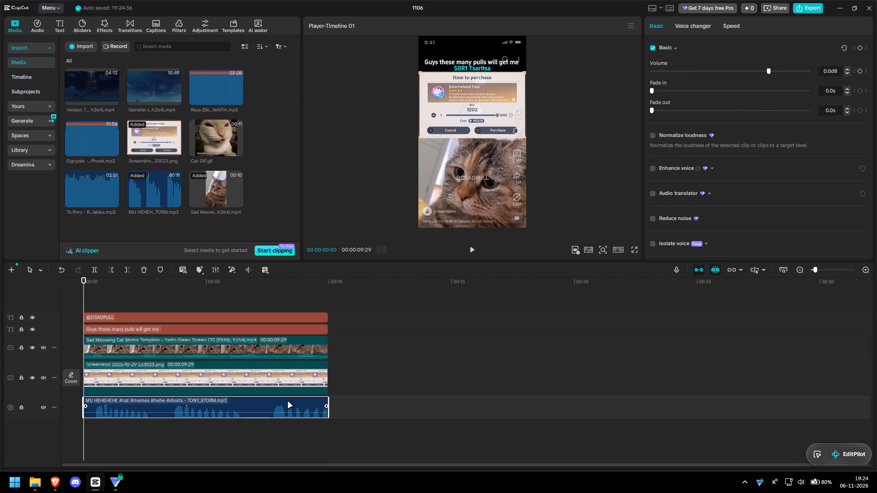
{"action": "key", "text": "BackSpace"}
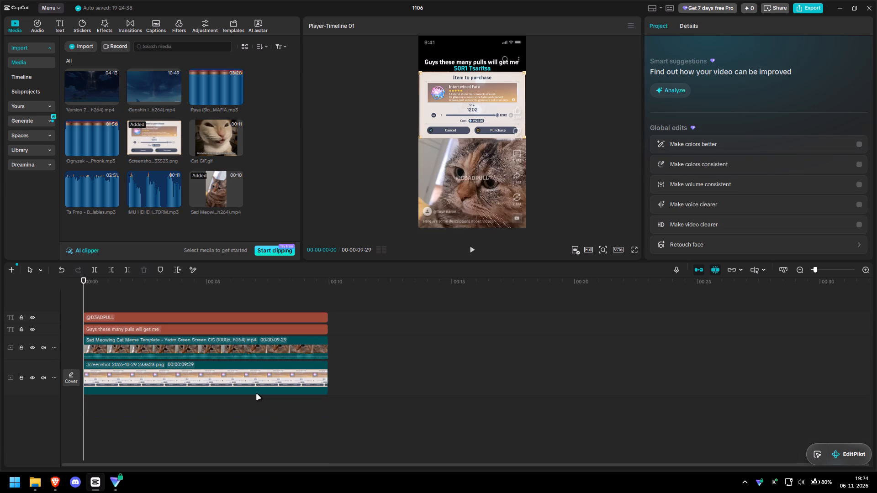
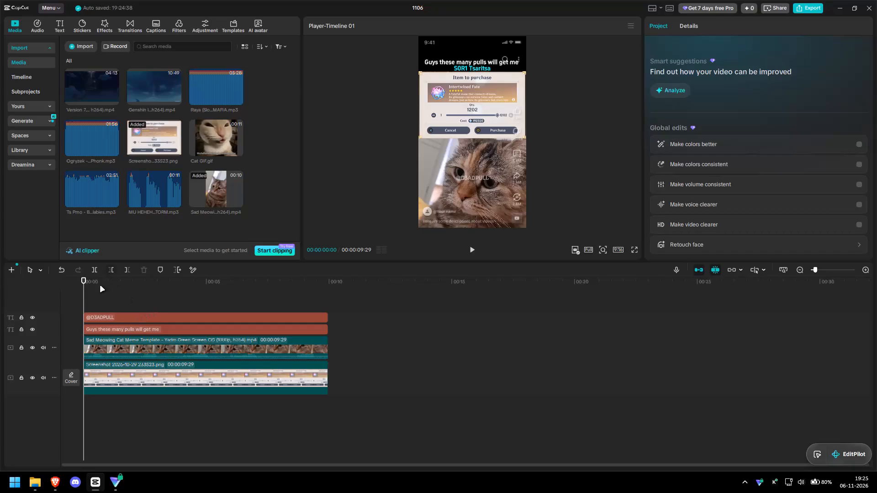
Play the sad cat short through and export it as 1106(1) in 1080P, H.264 mp4 at 30fps.
{"action": "key", "text": "space"}
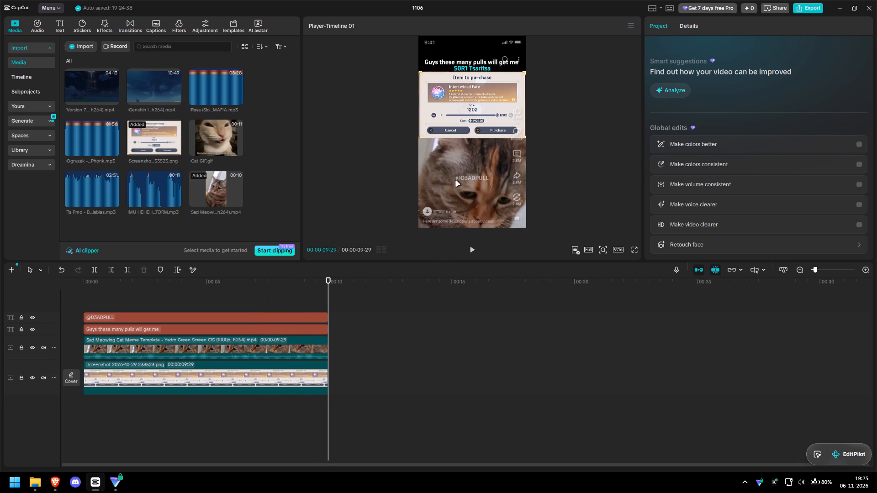
{"action": "left_click", "coordinate": [803, 6]}
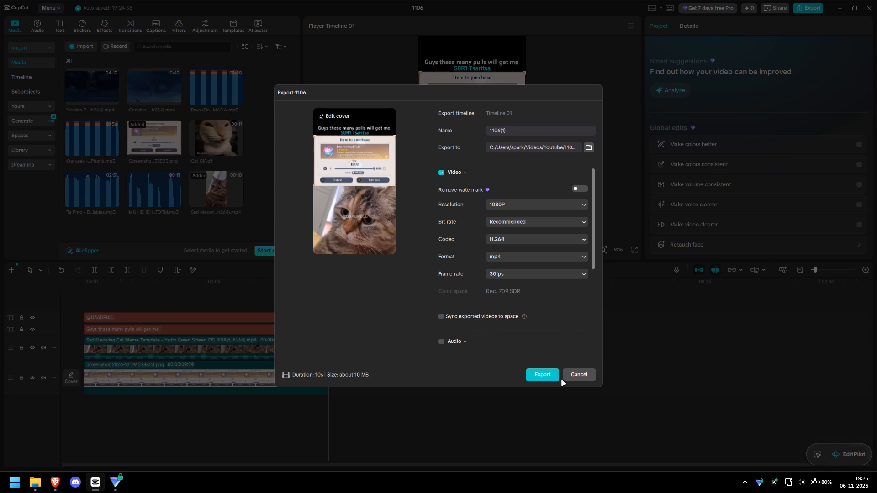
{"action": "left_click", "coordinate": [545, 373]}
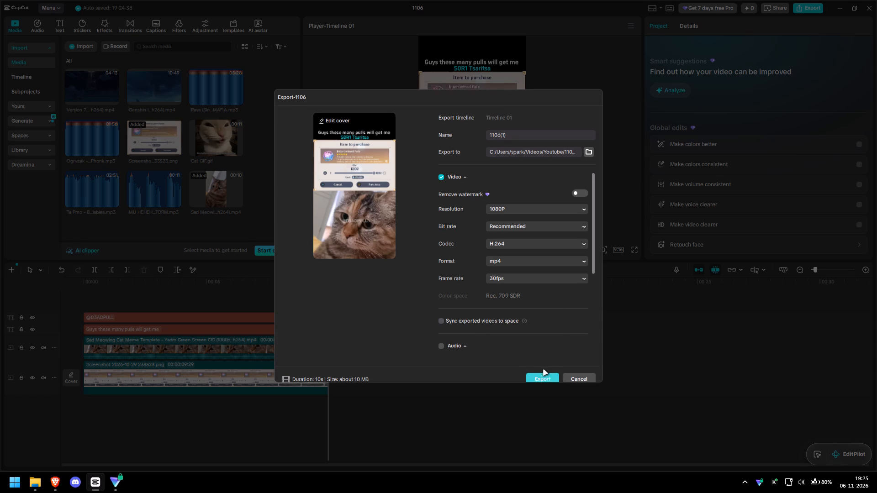
{"action": "left_click", "coordinate": [576, 367]}
{"action": "left_click", "coordinate": [371, 158]}
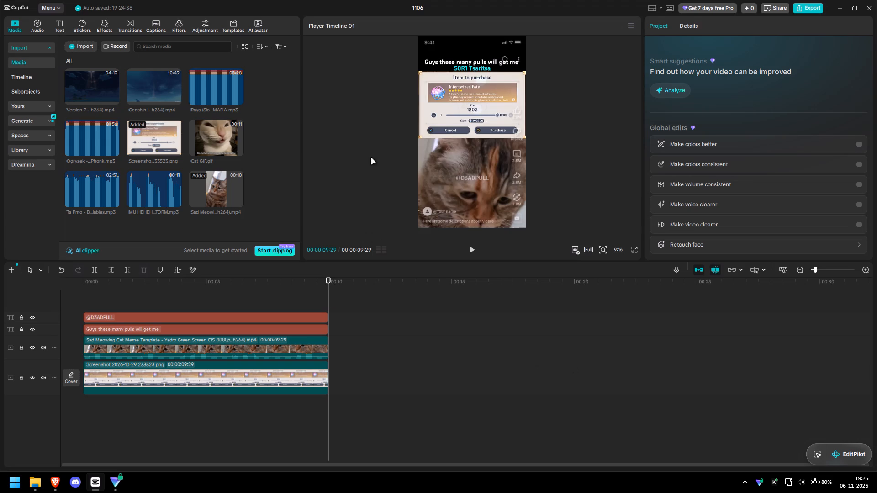
Browse the Downloads, Videos and Pictures Screenshots folders for further media to import.
{"action": "left_click_drag", "start_coordinate": [333, 303], "coordinate": [362, 269]}
{"action": "left_click", "coordinate": [269, 114]}
{"action": "key", "text": "ctrl+i"}
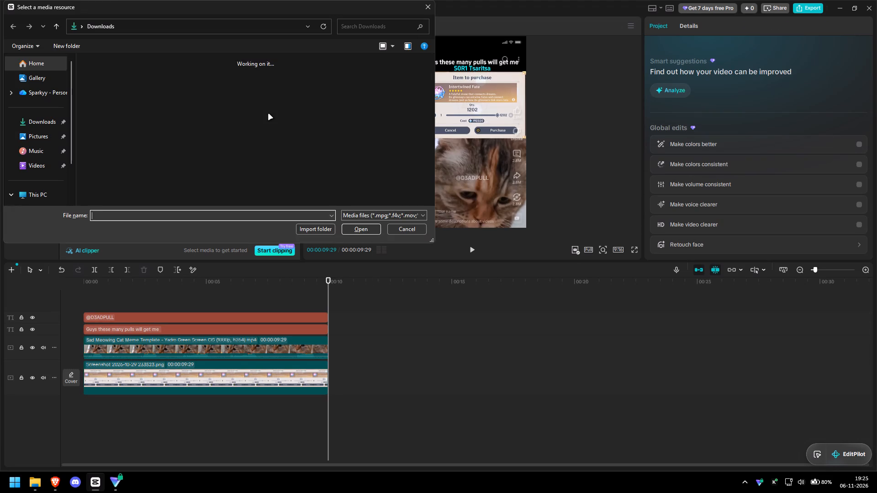
{"action": "scroll", "coordinate": [162, 118], "scroll_direction": "down", "scroll_amount": 2}
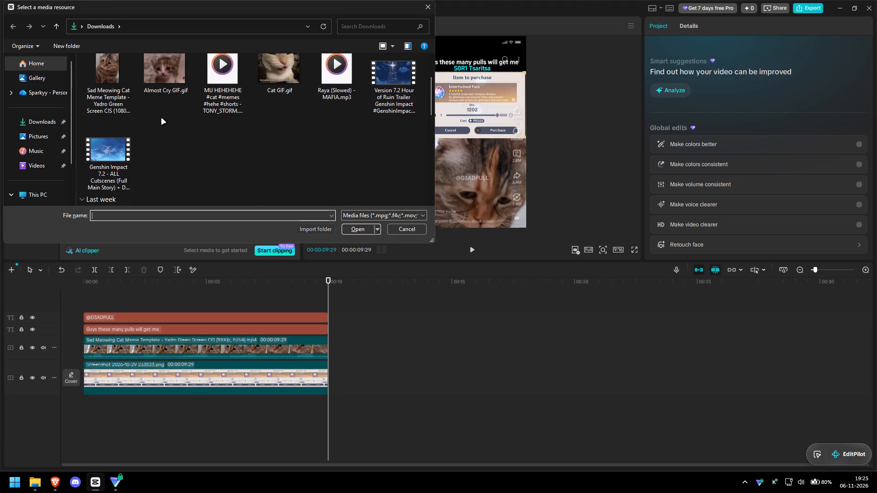
{"action": "scroll", "coordinate": [166, 147], "scroll_direction": "down", "scroll_amount": 3}
{"action": "scroll", "coordinate": [183, 161], "scroll_direction": "up", "scroll_amount": 3}
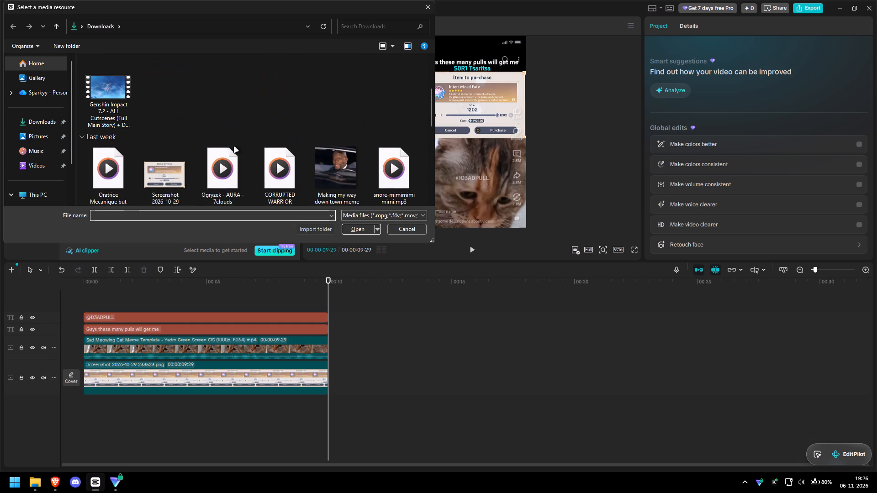
{"action": "left_click", "coordinate": [44, 164]}
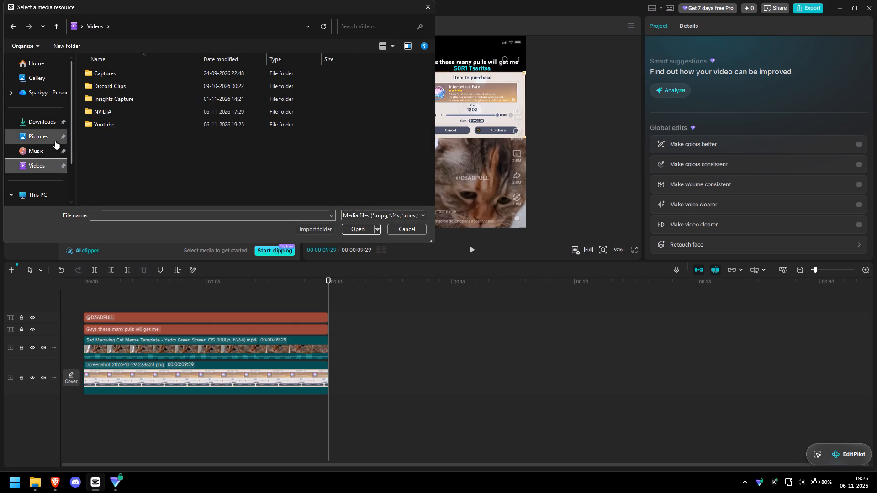
{"action": "left_click", "coordinate": [39, 140]}
{"action": "double_click", "coordinate": [130, 102]}
{"action": "scroll", "coordinate": [196, 135], "scroll_direction": "down", "scroll_amount": 2}
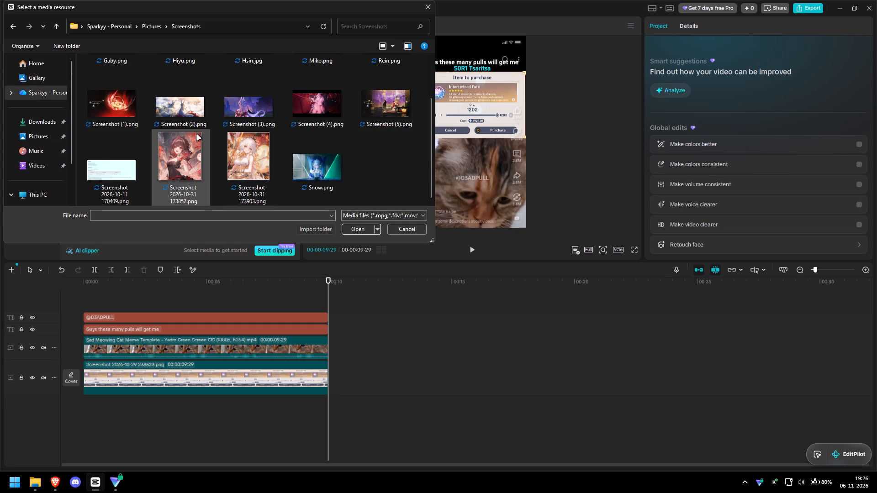
{"action": "scroll", "coordinate": [375, 163], "scroll_direction": "up", "scroll_amount": 4}
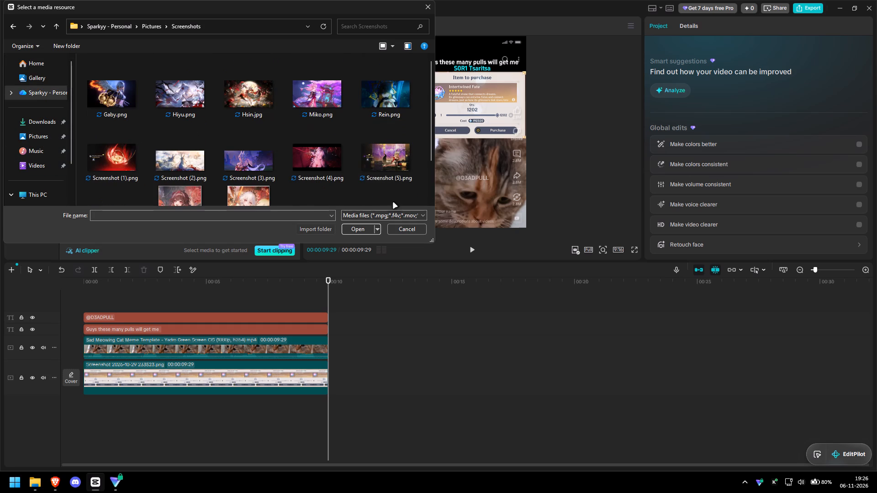
{"action": "left_click", "coordinate": [411, 232]}
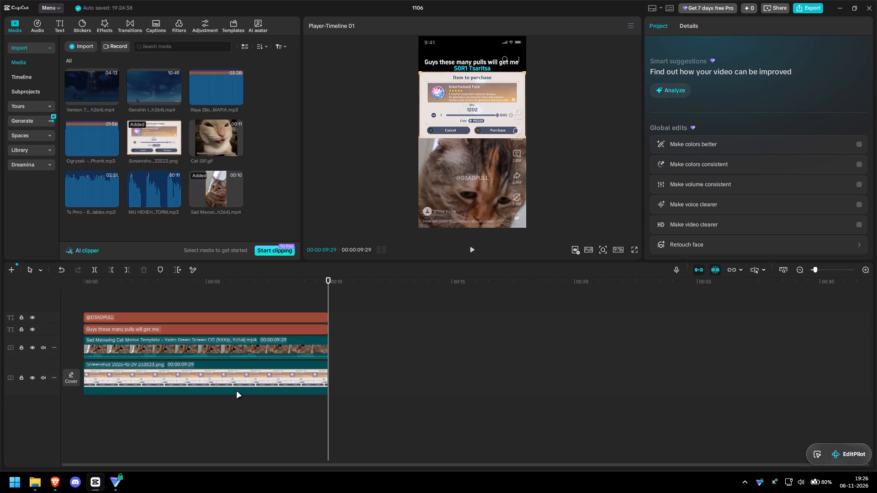
{"action": "left_click_drag", "start_coordinate": [329, 285], "coordinate": [63, 317]}
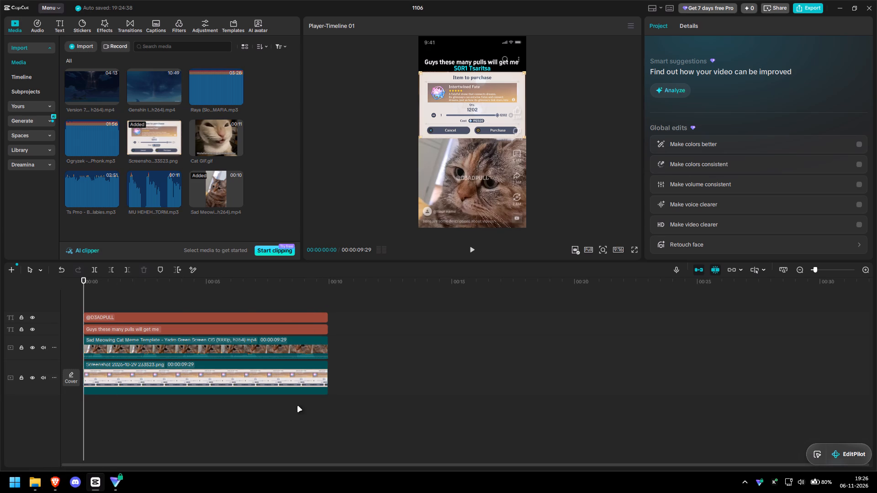
{"action": "left_click_drag", "start_coordinate": [260, 414], "coordinate": [178, 351]}
{"action": "key", "text": "BackSpace"}
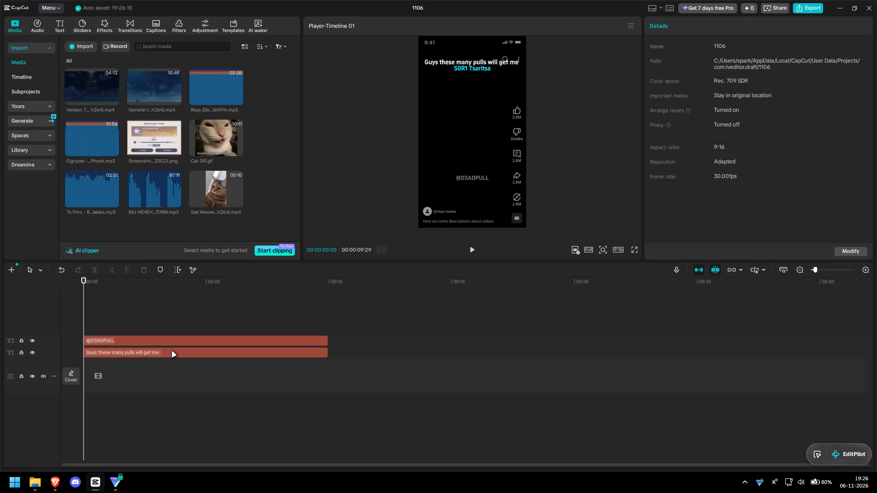
{"action": "left_click", "coordinate": [169, 351]}
{"action": "key", "text": "BackSpace"}
Import the Genshin Impact 7.2 ALL Cutscenes video and place it at the start of the main track.
{"action": "left_click", "coordinate": [258, 196]}
{"action": "key", "text": "ctrl+i"}
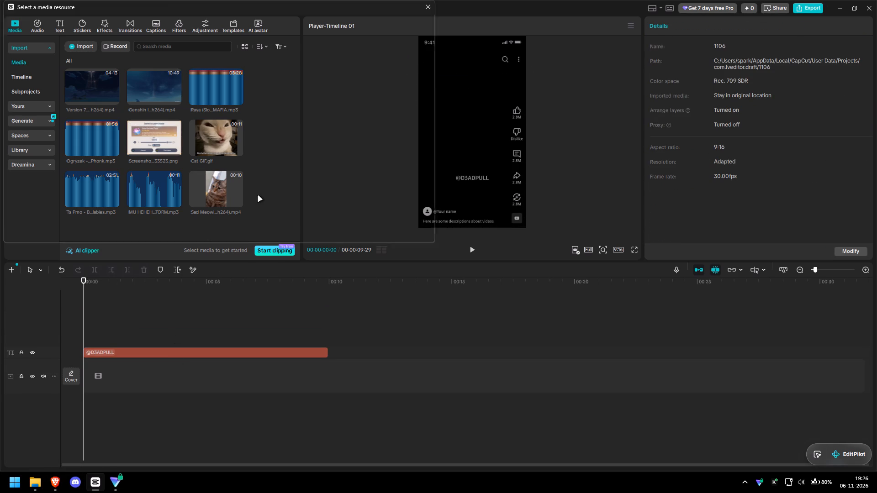
{"action": "left_click", "coordinate": [99, 195]}
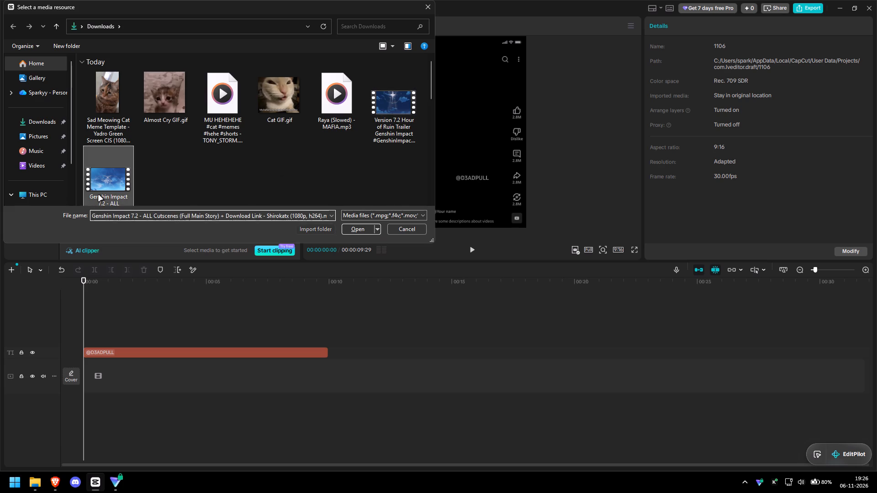
{"action": "left_click", "coordinate": [361, 233]}
{"action": "left_click_drag", "start_coordinate": [141, 99], "coordinate": [136, 347]}
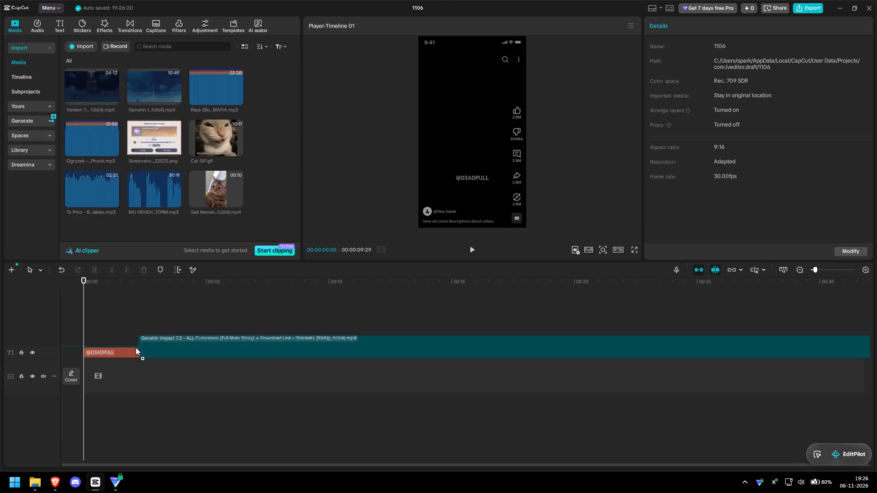
{"action": "left_click_drag", "start_coordinate": [136, 347], "coordinate": [82, 379]}
Preview the early scenes of the cutscenes clip and set its scale to 165%.
{"action": "left_click_drag", "start_coordinate": [84, 278], "coordinate": [432, 302]}
{"action": "scroll", "coordinate": [432, 302], "scroll_direction": "down", "scroll_amount": 8, "text": "alt"}
{"action": "scroll", "coordinate": [432, 302], "scroll_direction": "down", "scroll_amount": 10, "text": "ctrl"}
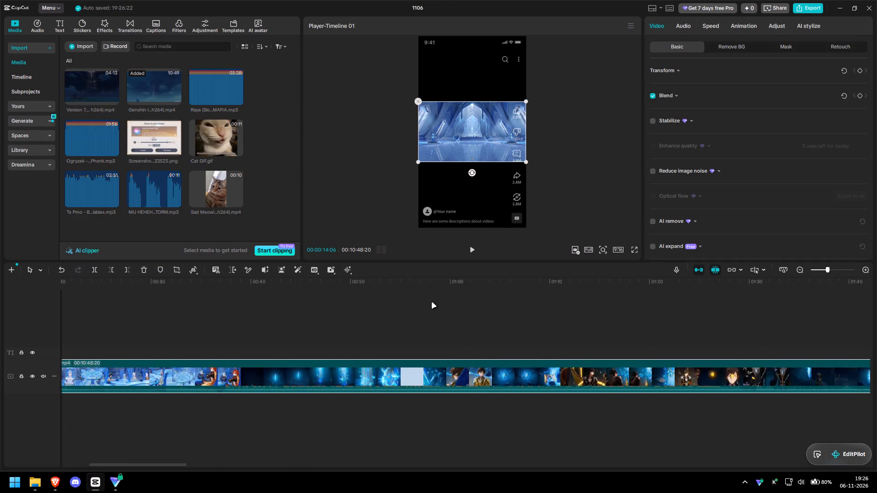
{"action": "scroll", "coordinate": [432, 303], "scroll_direction": "down", "scroll_amount": 2, "text": "ctrl"}
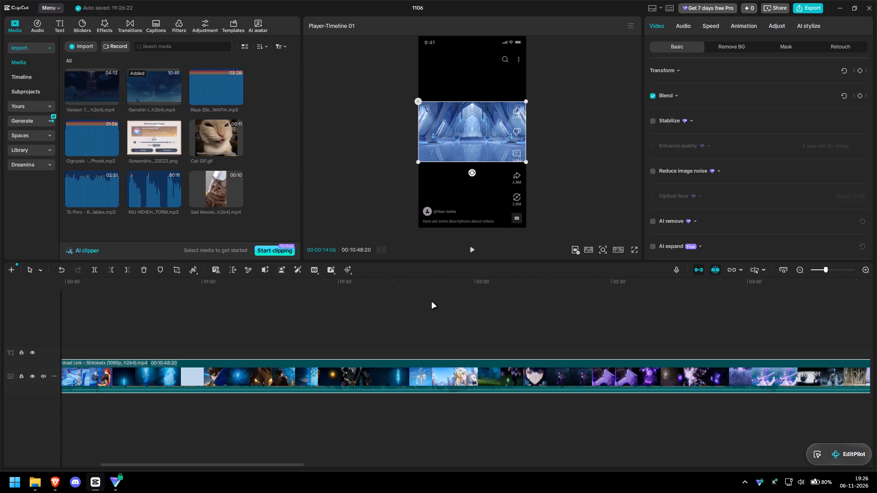
{"action": "left_click", "coordinate": [329, 283]}
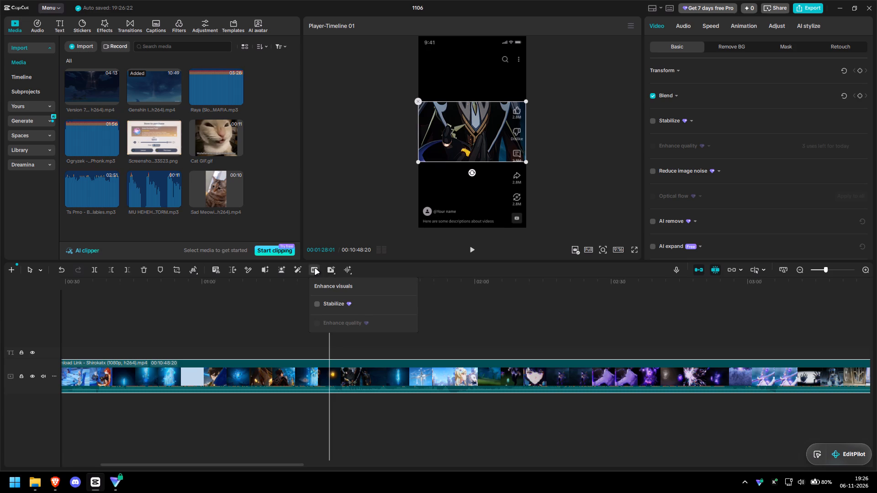
{"action": "left_click", "coordinate": [272, 325]}
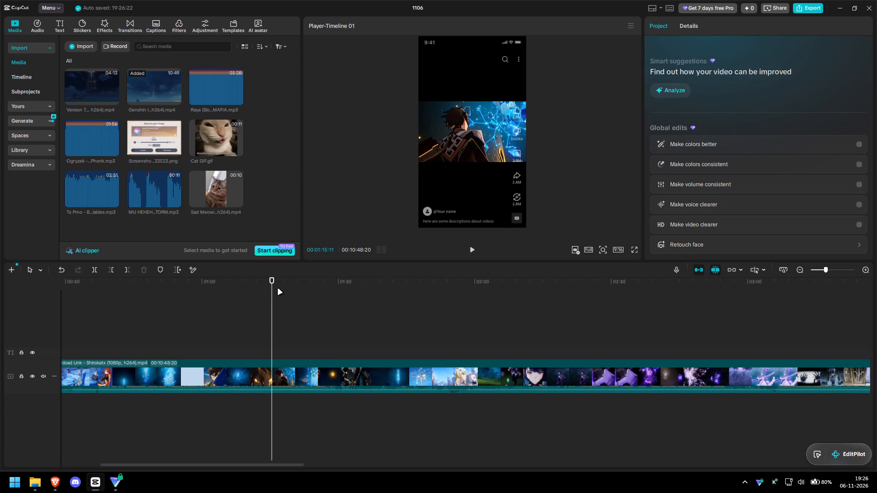
{"action": "left_click_drag", "start_coordinate": [272, 284], "coordinate": [372, 290]}
{"action": "left_click", "coordinate": [375, 362]}
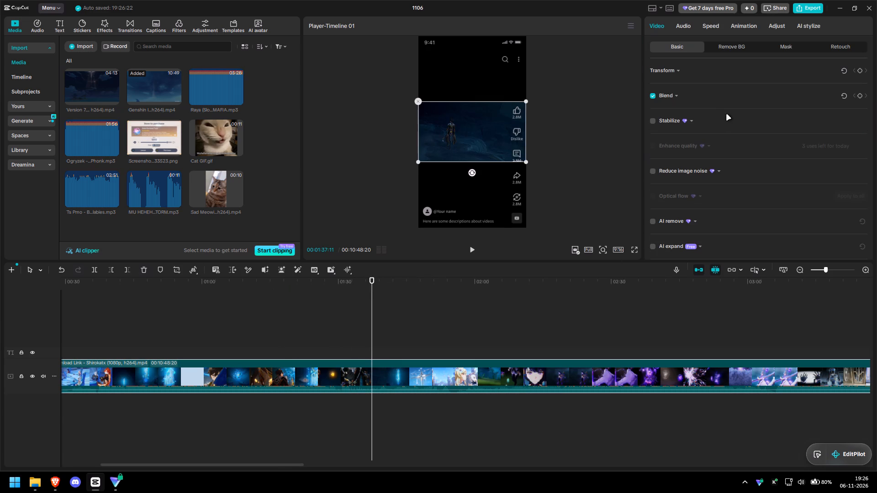
{"action": "left_click", "coordinate": [679, 73]}
{"action": "double_click", "coordinate": [826, 96]}
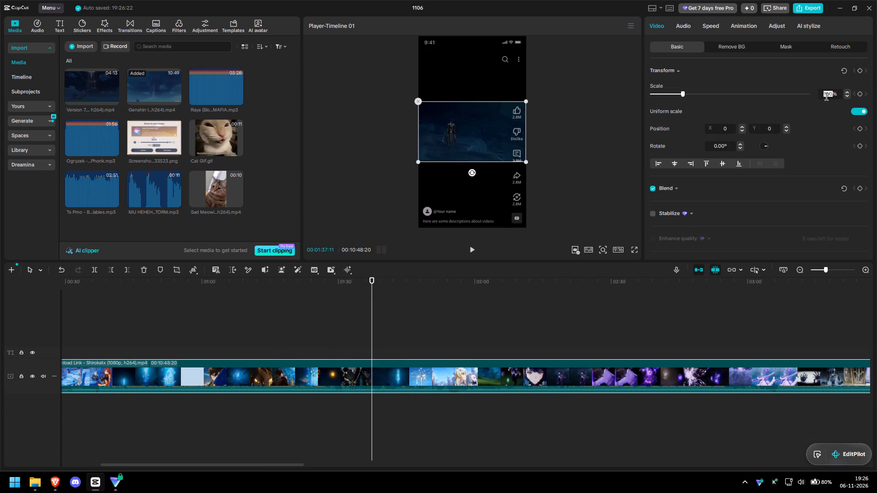
{"action": "type", "text": "165"}
{"action": "key", "text": "Return"}
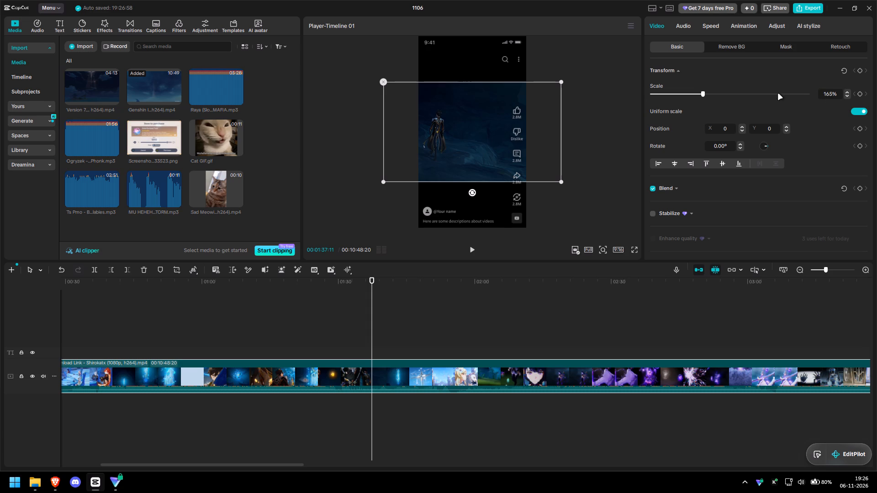
Find where the purple-haired Raiden Shogun's scene begins and split the cutscenes clip there, at 00:01:58:26.
{"action": "left_click_drag", "start_coordinate": [375, 282], "coordinate": [614, 301]}
{"action": "scroll", "coordinate": [462, 347], "scroll_direction": "down", "scroll_amount": 3, "text": "alt"}
{"action": "scroll", "coordinate": [460, 354], "scroll_direction": "down", "scroll_amount": 4, "text": "ctrl"}
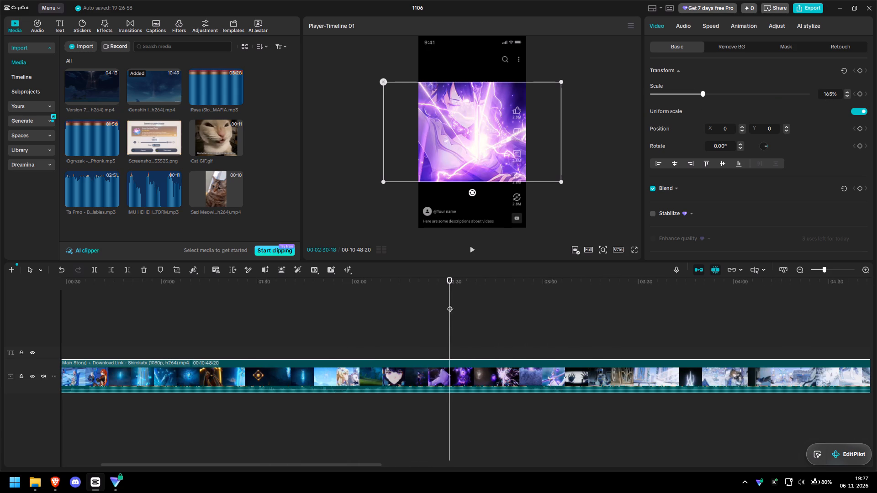
{"action": "left_click_drag", "start_coordinate": [450, 294], "coordinate": [362, 289]}
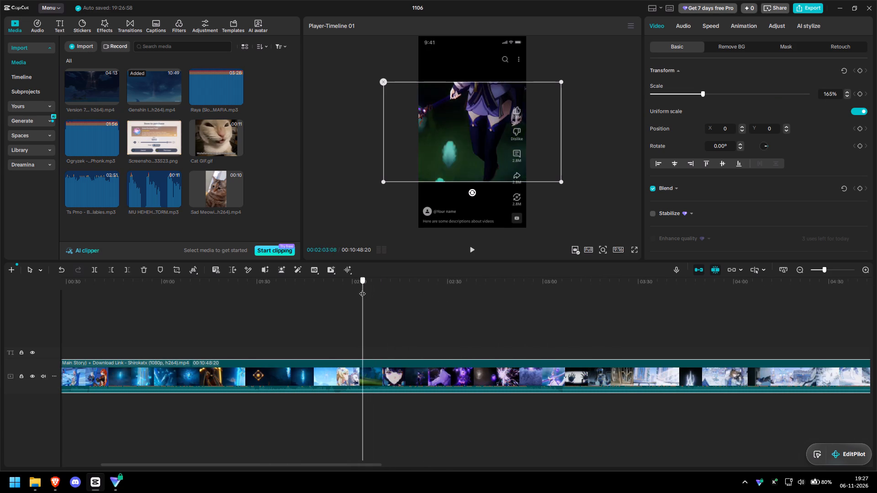
{"action": "left_click_drag", "start_coordinate": [362, 289], "coordinate": [354, 287]}
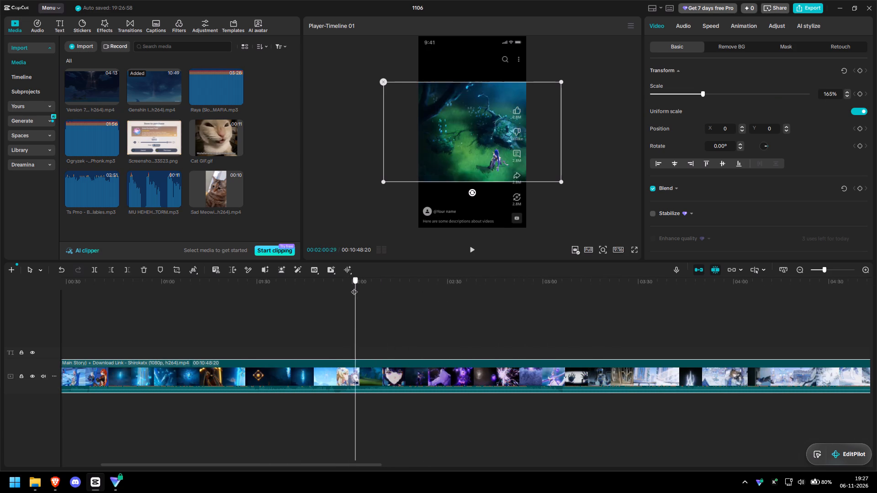
{"action": "left_click_drag", "start_coordinate": [354, 287], "coordinate": [350, 288]}
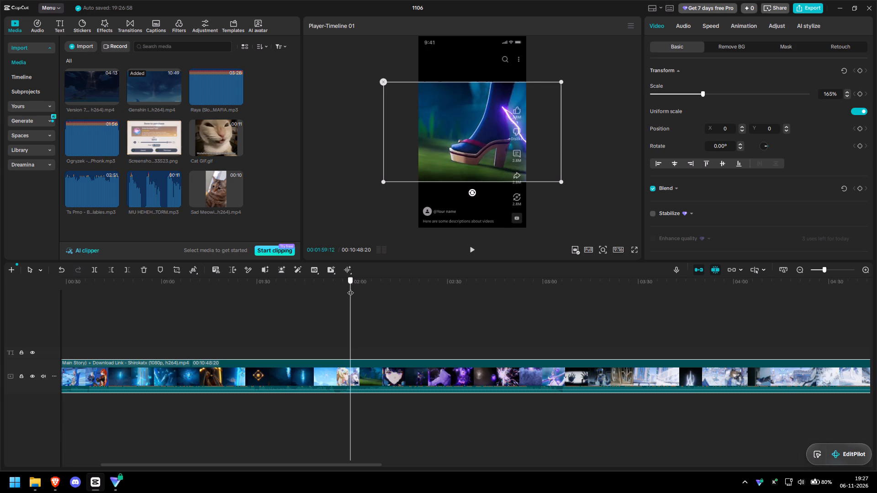
{"action": "left_click_drag", "start_coordinate": [350, 288], "coordinate": [436, 296]}
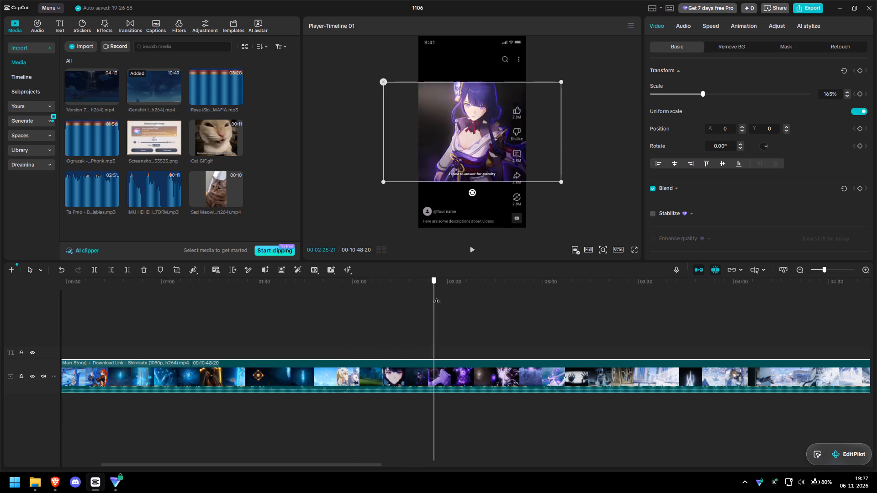
{"action": "left_click_drag", "start_coordinate": [436, 296], "coordinate": [501, 301]}
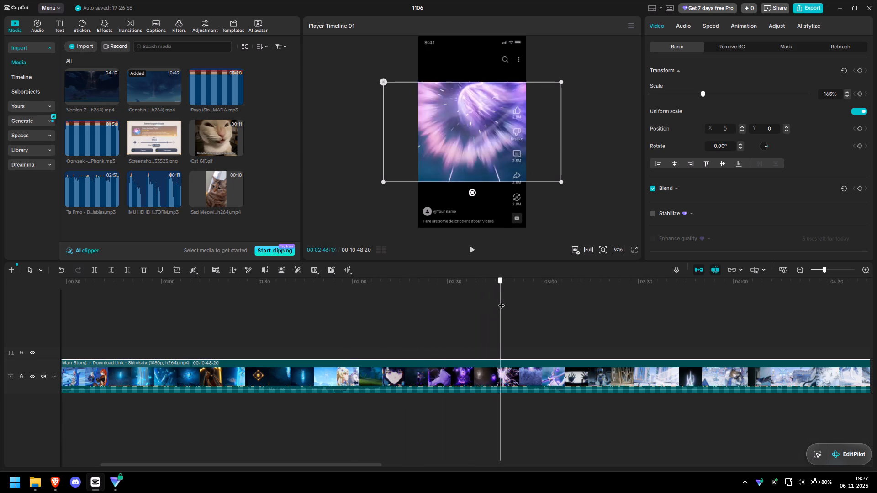
{"action": "left_click_drag", "start_coordinate": [501, 301], "coordinate": [562, 309]}
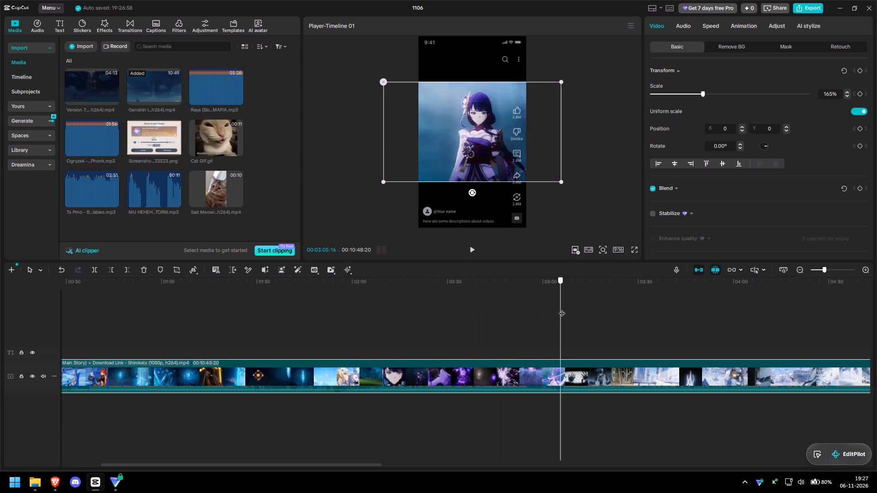
{"action": "left_click_drag", "start_coordinate": [562, 309], "coordinate": [389, 334]}
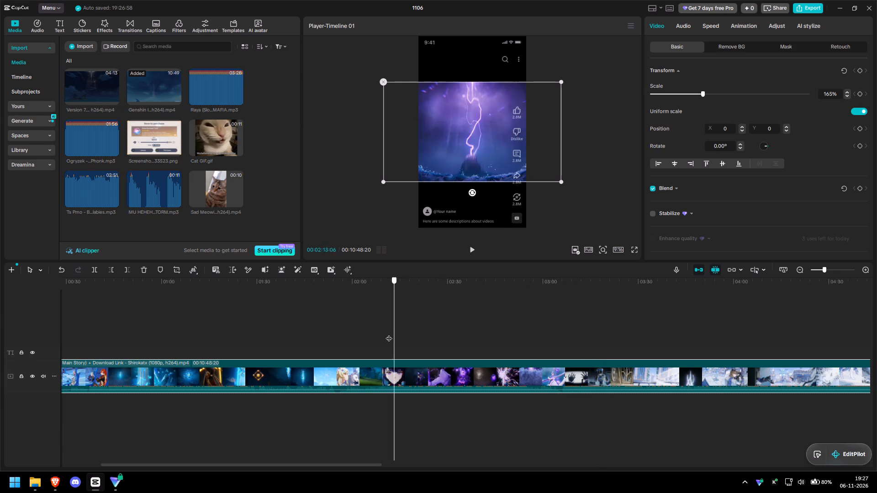
{"action": "left_click_drag", "start_coordinate": [389, 334], "coordinate": [359, 334]}
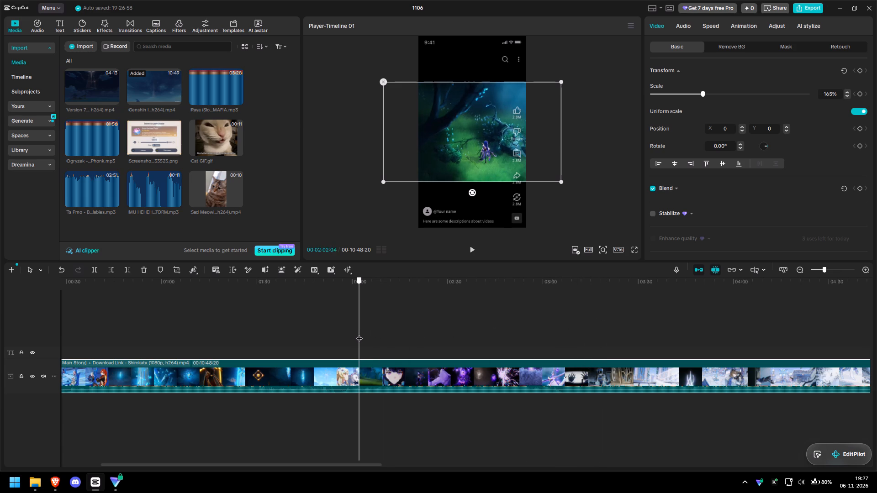
{"action": "left_click_drag", "start_coordinate": [359, 334], "coordinate": [349, 336]}
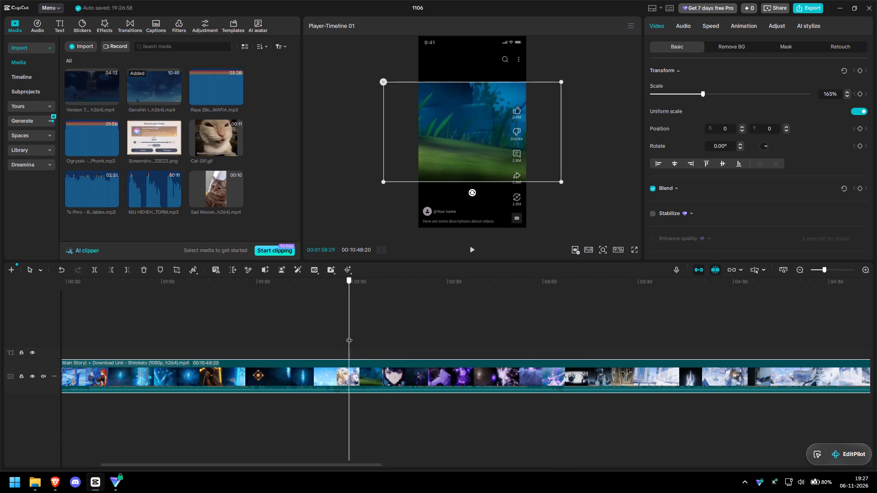
{"action": "left_click_drag", "start_coordinate": [349, 336], "coordinate": [416, 344]}
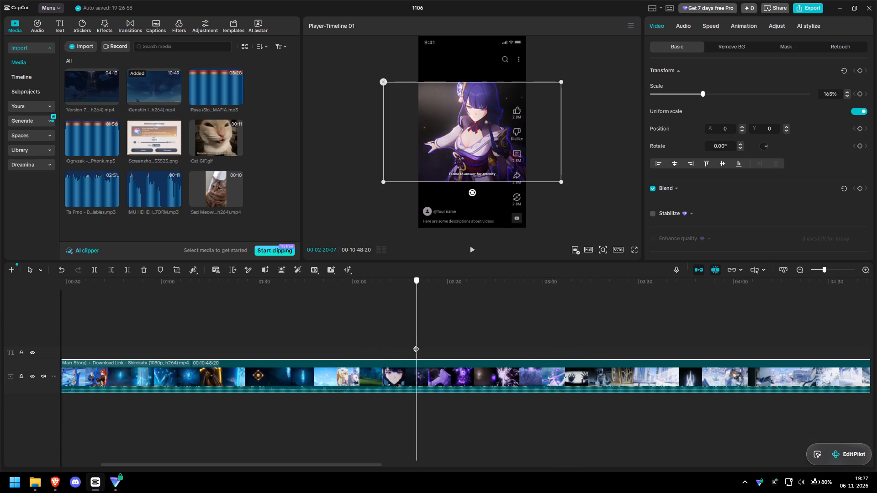
{"action": "left_click_drag", "start_coordinate": [416, 344], "coordinate": [361, 347]}
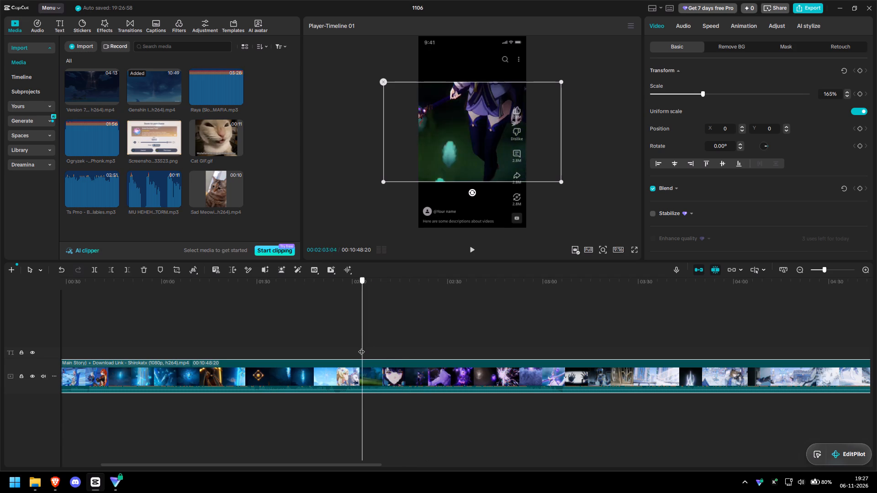
{"action": "left_click_drag", "start_coordinate": [361, 347], "coordinate": [347, 346]}
{"action": "key", "text": "Right"}
{"action": "key", "text": "Right"}
{"action": "key", "text": "Right"}
{"action": "key", "text": "Right"}
{"action": "key", "text": "Right"}
{"action": "key", "text": "Right"}
{"action": "key", "text": "Right"}
{"action": "key", "text": "Right"}
{"action": "key", "text": "Right"}
{"action": "key", "text": "Right"}
{"action": "key", "text": "Right"}
{"action": "key", "text": "Right"}
{"action": "key", "text": "Right"}
{"action": "key", "text": "Right"}
{"action": "key", "text": "Right"}
{"action": "key", "text": "Right"}
{"action": "key", "text": "Right"}
{"action": "key", "text": "Right"}
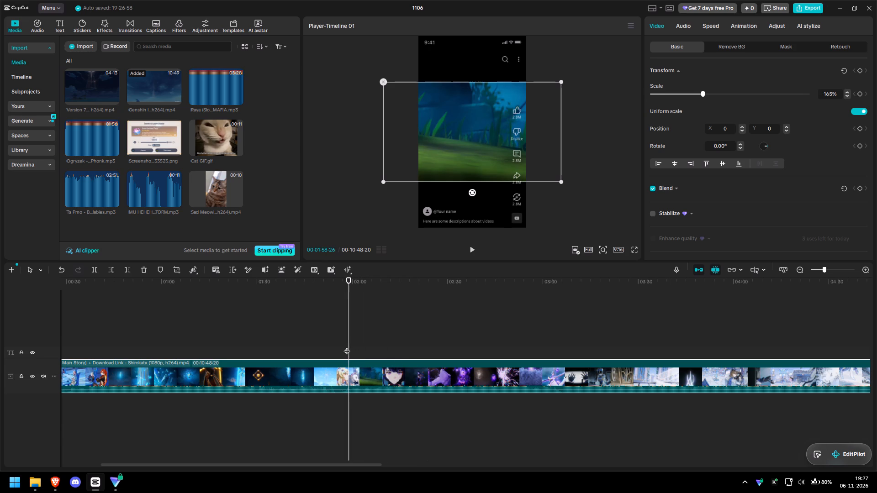
{"action": "key", "text": "ctrl+b"}
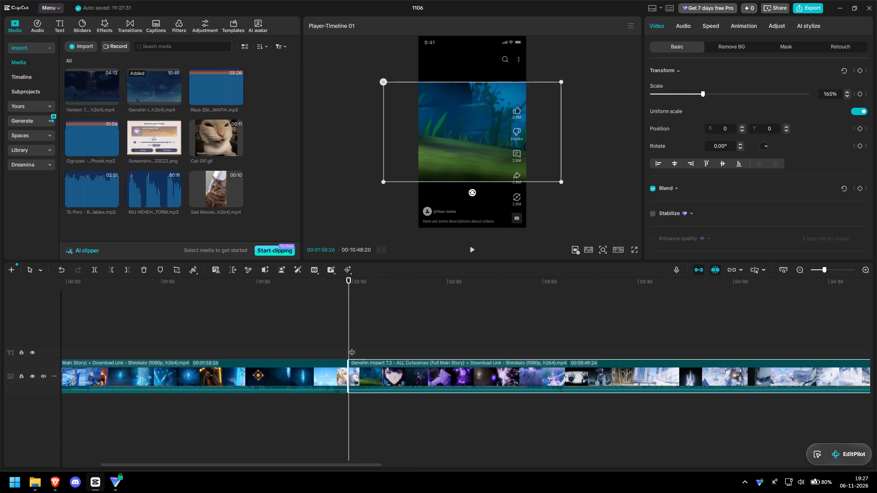
Scrub through the second part of the cutscenes clip and examine frame by frame, around 00:03:03–00:03:06, where the Raiden Shogun's scene ends.
{"action": "left_click_drag", "start_coordinate": [350, 288], "coordinate": [367, 291]}
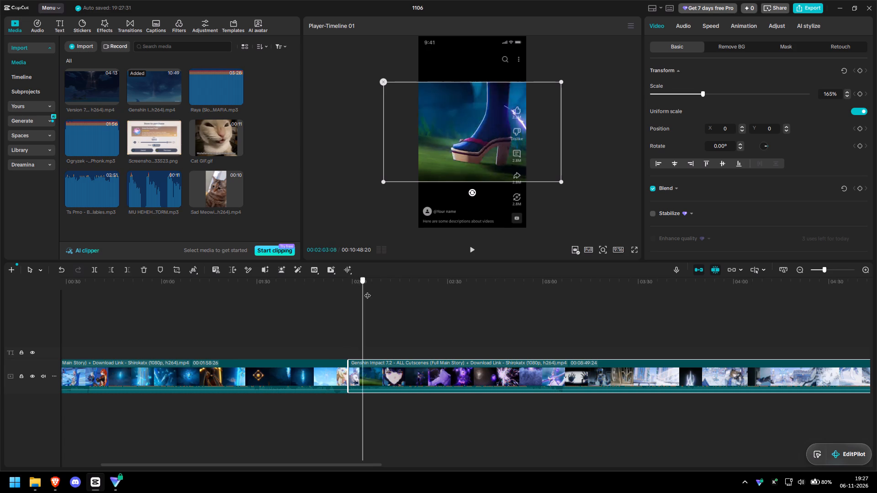
{"action": "left_click_drag", "start_coordinate": [367, 291], "coordinate": [478, 306]}
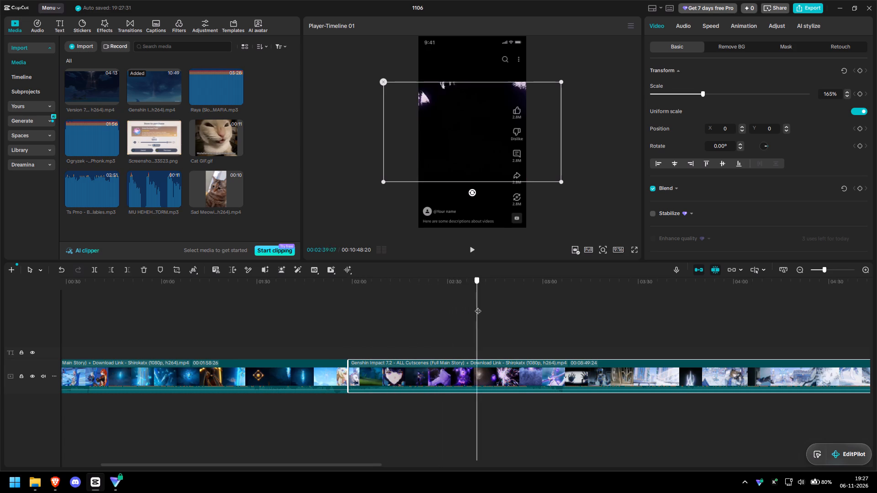
{"action": "left_click_drag", "start_coordinate": [478, 306], "coordinate": [530, 311]}
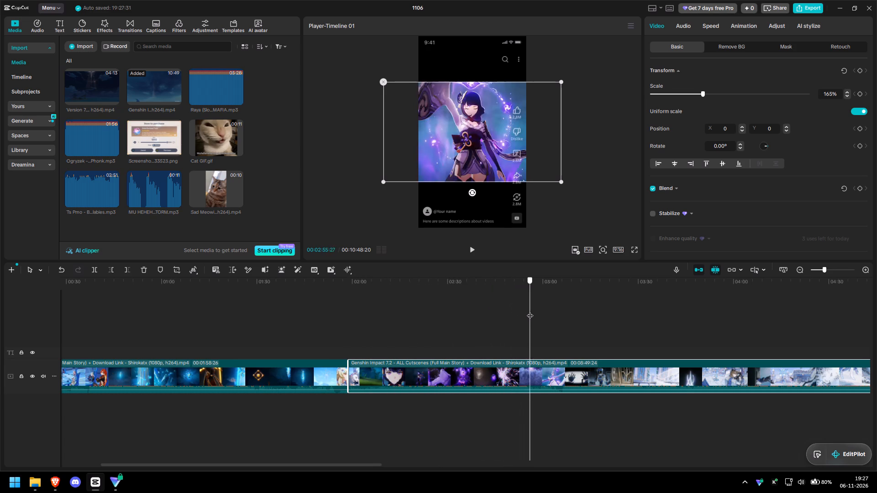
{"action": "left_click_drag", "start_coordinate": [530, 311], "coordinate": [581, 317]}
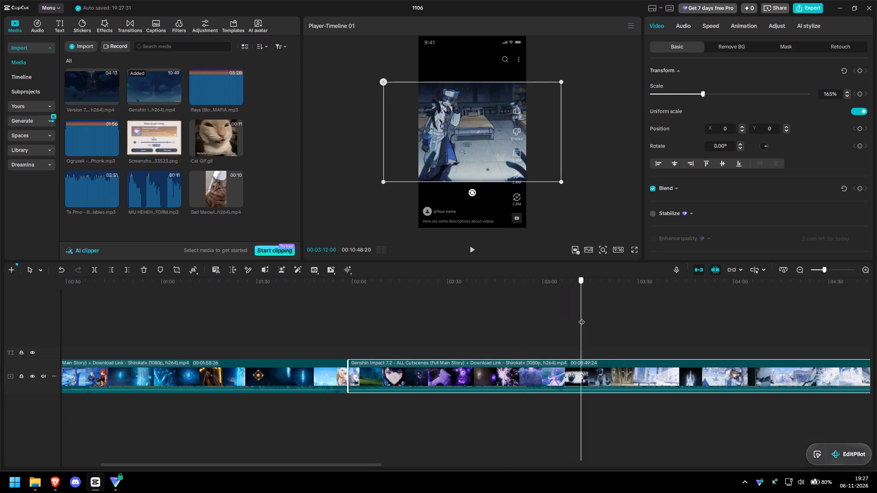
{"action": "left_click_drag", "start_coordinate": [581, 317], "coordinate": [557, 317]}
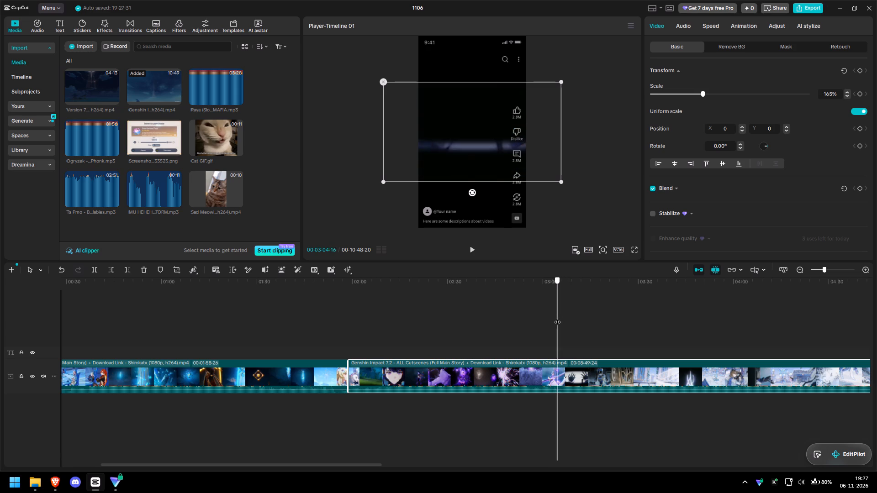
{"action": "left_click_drag", "start_coordinate": [557, 317], "coordinate": [554, 317]}
{"action": "key", "text": "Right"}
{"action": "key", "text": "Right"}
{"action": "key", "text": "Right"}
{"action": "key", "text": "Right"}
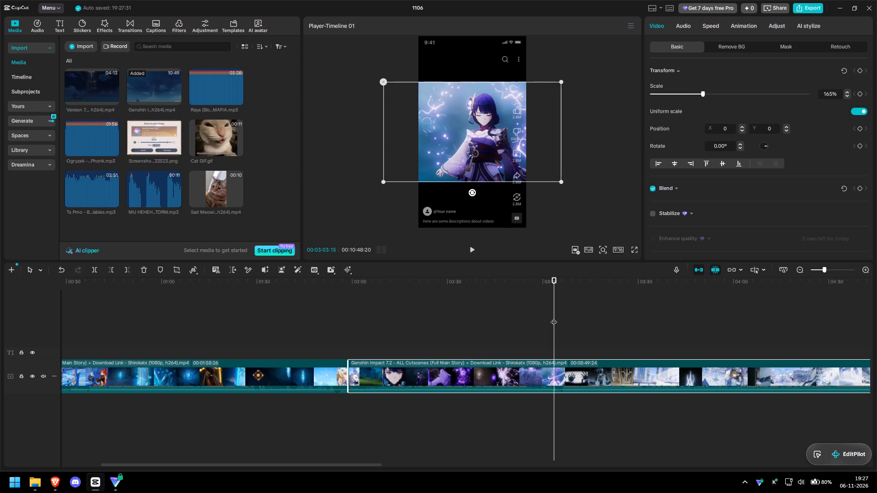
{"action": "key", "text": "Right"}
{"action": "key", "text": "Right"}
{"action": "key", "text": "Right"}
{"action": "key", "text": "Right"}
{"action": "key", "text": "Right"}
{"action": "key", "text": "Right"}
{"action": "key", "text": "Right"}
{"action": "key", "text": "Right"}
{"action": "key", "text": "Right"}
{"action": "key", "text": "Right"}
{"action": "key", "text": "Right"}
{"action": "key", "text": "Right"}
{"action": "key", "text": "Right"}
{"action": "key", "text": "Right"}
{"action": "key", "text": "Right"}
{"action": "key", "text": "Right"}
{"action": "key", "text": "Right"}
{"action": "key", "text": "Right"}
{"action": "key", "text": "Right"}
{"action": "key", "text": "Right"}
{"action": "key", "text": "Right"}
{"action": "key", "text": "Right"}
{"action": "key", "text": "Right"}
{"action": "key", "text": "Right"}
{"action": "key", "text": "Right"}
{"action": "key", "text": "Right"}
{"action": "key", "text": "Right"}
{"action": "key", "text": "Right"}
{"action": "key", "text": "Right"}
{"action": "key", "text": "Right"}
{"action": "key", "text": "Right"}
{"action": "key", "text": "Right"}
{"action": "key", "text": "Right"}
{"action": "key", "text": "Right"}
{"action": "key", "text": "Right"}
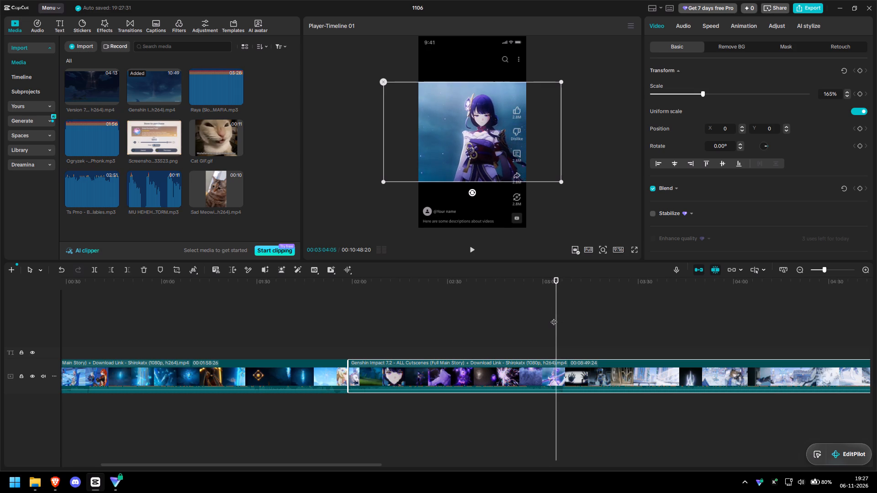
{"action": "key", "text": "Right"}
{"action": "key", "text": "Right"}
{"action": "key", "text": "Right"}
{"action": "key", "text": "Right"}
{"action": "key", "text": "Right"}
{"action": "key", "text": "Right"}
{"action": "key", "text": "Right"}
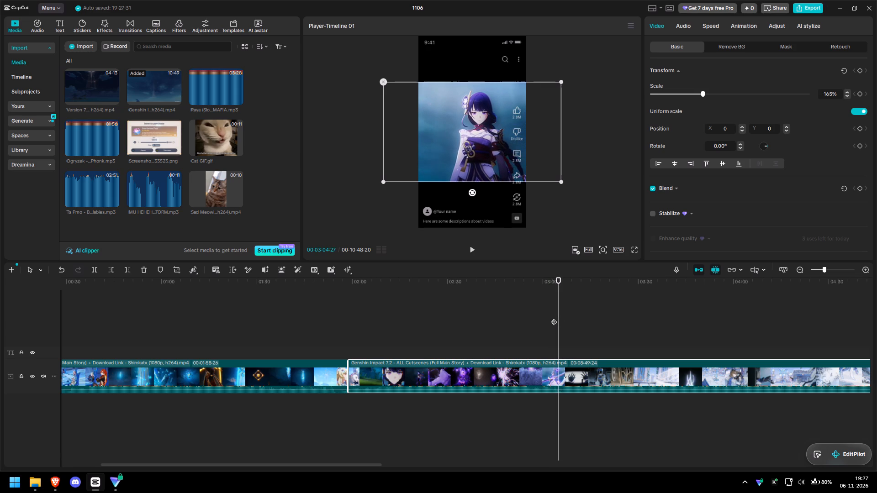
{"action": "key", "text": "Right"}
{"action": "key", "text": "Right"}
{"action": "key", "text": "Right"}
{"action": "key", "text": "Right"}
{"action": "key", "text": "Right"}
{"action": "key", "text": "Right"}
{"action": "key", "text": "Right"}
{"action": "key", "text": "Right"}
{"action": "key", "text": "Right"}
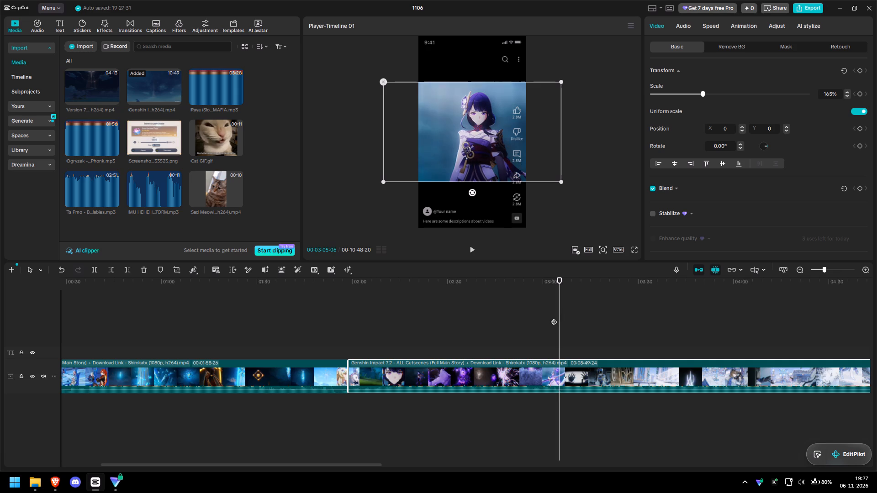
{"action": "key", "text": "Right"}
{"action": "key", "text": "Right"}
{"action": "key", "text": "Left"}
{"action": "key", "text": "Left"}
{"action": "key", "text": "Left"}
{"action": "key", "text": "Right"}
{"action": "key", "text": "Right"}
{"action": "key", "text": "Right"}
{"action": "key", "text": "Right"}
{"action": "key", "text": "Right"}
{"action": "key", "text": "Right"}
{"action": "key", "text": "Right"}
{"action": "key", "text": "Right"}
{"action": "key", "text": "Right"}
{"action": "key", "text": "Right"}
{"action": "key", "text": "Right"}
{"action": "key", "text": "Right"}
{"action": "key", "text": "Right"}
{"action": "key", "text": "Right"}
{"action": "key", "text": "Right"}
{"action": "key", "text": "Right"}
{"action": "key", "text": "Right"}
{"action": "key", "text": "Right"}
{"action": "key", "text": "Right"}
{"action": "key", "text": "Right"}
{"action": "key", "text": "Right"}
{"action": "key", "text": "Right"}
{"action": "key", "text": "Right"}
{"action": "key", "text": "Right"}
{"action": "key", "text": "Right"}
{"action": "key", "text": "Right"}
{"action": "key", "text": "Right"}
{"action": "key", "text": "Right"}
{"action": "key", "text": "Right"}
{"action": "key", "text": "Right"}
{"action": "key", "text": "Right"}
{"action": "key", "text": "Right"}
{"action": "key", "text": "Right"}
{"action": "key", "text": "Right"}
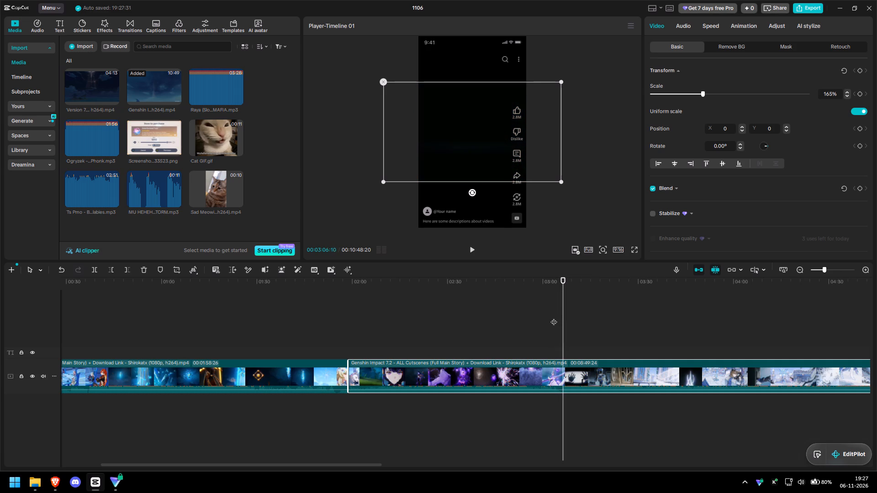
{"action": "key", "text": "Left"}
{"action": "key", "text": "Left"}
{"action": "key", "text": "Left"}
{"action": "key", "text": "Left"}
{"action": "key", "text": "Left"}
{"action": "key", "text": "Left"}
{"action": "key", "text": "Left"}
{"action": "key", "text": "Left"}
{"action": "key", "text": "Left"}
{"action": "key", "text": "Left"}
{"action": "key", "text": "Left"}
{"action": "key", "text": "Left"}
{"action": "key", "text": "Left"}
{"action": "key", "text": "Left"}
{"action": "key", "text": "Left"}
{"action": "key", "text": "Left"}
{"action": "key", "text": "Left"}
{"action": "key", "text": "Left"}
{"action": "key", "text": "Left"}
{"action": "key", "text": "Left"}
{"action": "key", "text": "Left"}
{"action": "key", "text": "Left"}
{"action": "key", "text": "Left"}
{"action": "key", "text": "Left"}
{"action": "key", "text": "Left"}
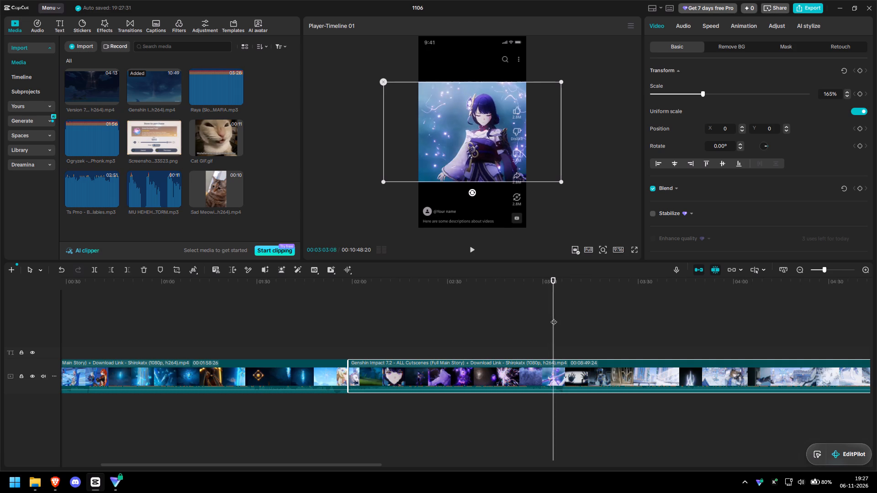
{"action": "key", "text": "Right"}
{"action": "key", "text": "Right"}
{"action": "key", "text": "Right"}
{"action": "key", "text": "Right"}
{"action": "key", "text": "Right"}
{"action": "key", "text": "Right"}
{"action": "key", "text": "Right"}
{"action": "key", "text": "Right"}
{"action": "key", "text": "Right"}
{"action": "key", "text": "Right"}
{"action": "key", "text": "Right"}
{"action": "key", "text": "Right"}
{"action": "key", "text": "Right"}
{"action": "key", "text": "Right"}
{"action": "key", "text": "Right"}
{"action": "key", "text": "Right"}
{"action": "key", "text": "Right"}
{"action": "key", "text": "Right"}
{"action": "key", "text": "Right"}
{"action": "key", "text": "Right"}
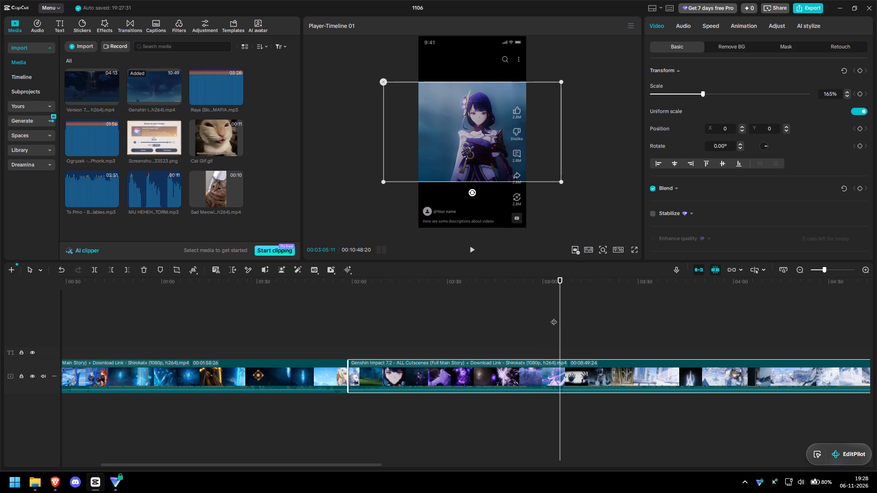
Split the second part of the cutscenes clip at 00:03:04:11, where the Raiden Shogun's scene ends.
{"action": "key", "text": "Left"}
{"action": "key", "text": "Left"}
{"action": "key", "text": "Left"}
{"action": "key", "text": "Left"}
{"action": "key", "text": "Left"}
{"action": "key", "text": "Left"}
{"action": "key", "text": "Left"}
{"action": "key", "text": "Left"}
{"action": "key", "text": "Left"}
{"action": "key", "text": "Left"}
{"action": "key", "text": "Left"}
{"action": "key", "text": "Left"}
{"action": "key", "text": "Left"}
{"action": "key", "text": "Left"}
{"action": "key", "text": "Left"}
{"action": "key", "text": "Left"}
{"action": "key", "text": "Left"}
{"action": "key", "text": "Left"}
{"action": "key", "text": "Left"}
{"action": "key", "text": "Left"}
{"action": "key", "text": "Right"}
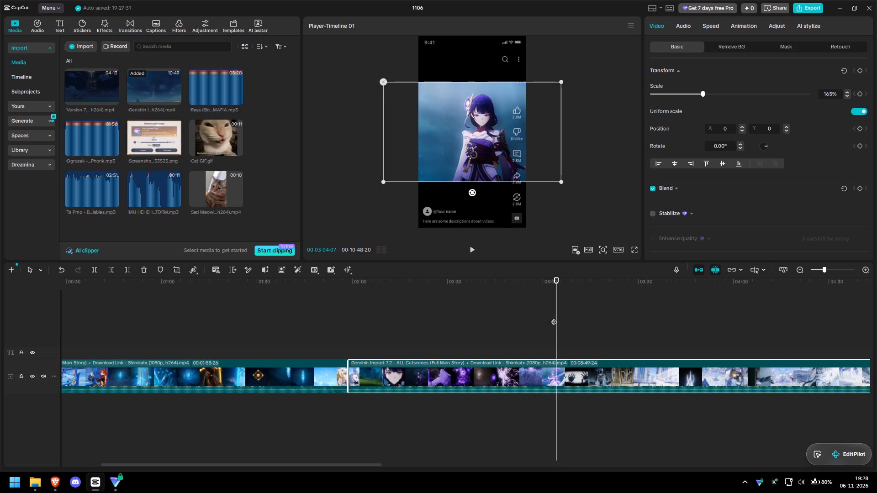
{"action": "key", "text": "Right"}
{"action": "key", "text": "Right"}
{"action": "key", "text": "Right"}
{"action": "key", "text": "Right"}
{"action": "key", "text": "ctrl+b"}
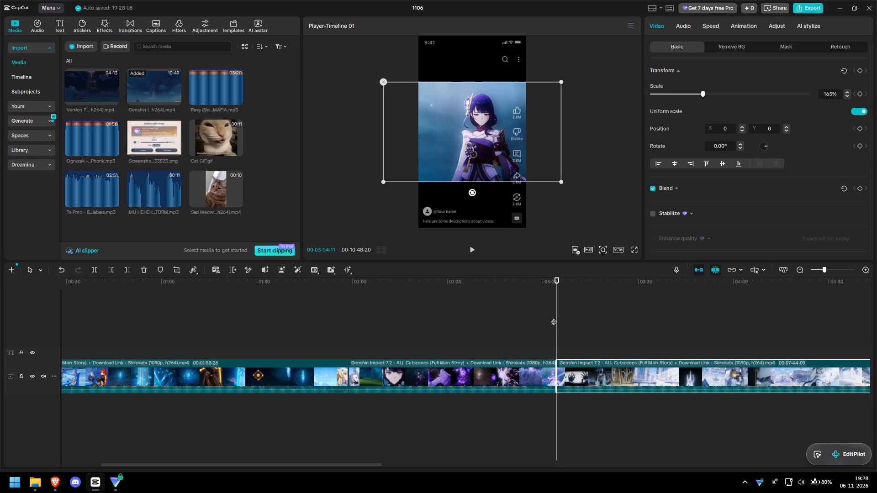
{"action": "left_click", "coordinate": [297, 372]}
Switch to the Brave browser and search YouTube for "inazuma raiden cutscene".
{"action": "key", "text": "super+2"}
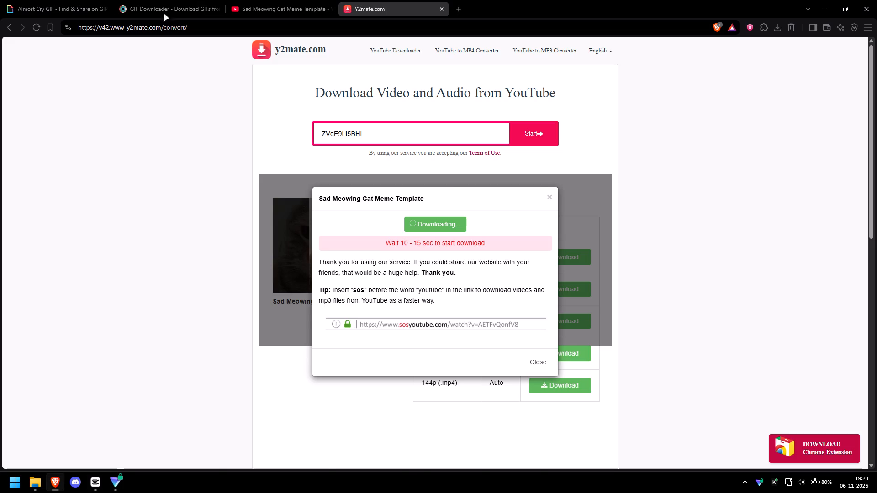
{"action": "left_click", "coordinate": [15, 0]}
{"action": "left_click", "coordinate": [259, 1]}
{"action": "double_click", "coordinate": [356, 48]}
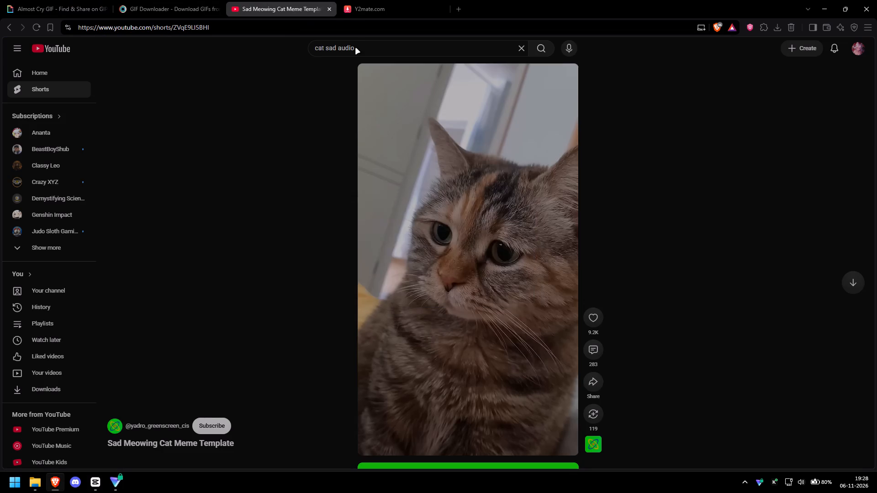
{"action": "key", "text": "ctrl+a"}
{"action": "type", "text": "raiden ina"}
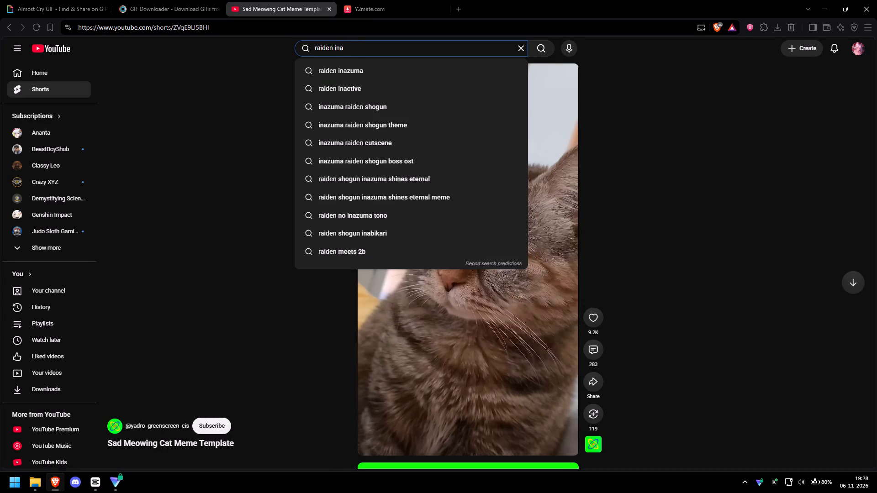
{"action": "key", "text": "Down"}
{"action": "key", "text": "space"}
{"action": "type", "text": "cuts"}
{"action": "key", "text": "Down"}
{"action": "key", "text": "space"}
{"action": "key", "text": "Return"}
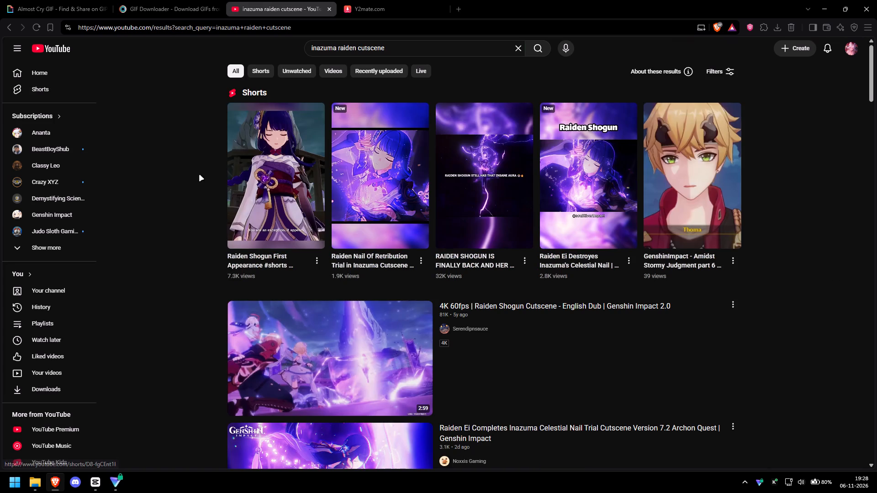
{"action": "scroll", "coordinate": [194, 177], "scroll_direction": "down", "scroll_amount": 2}
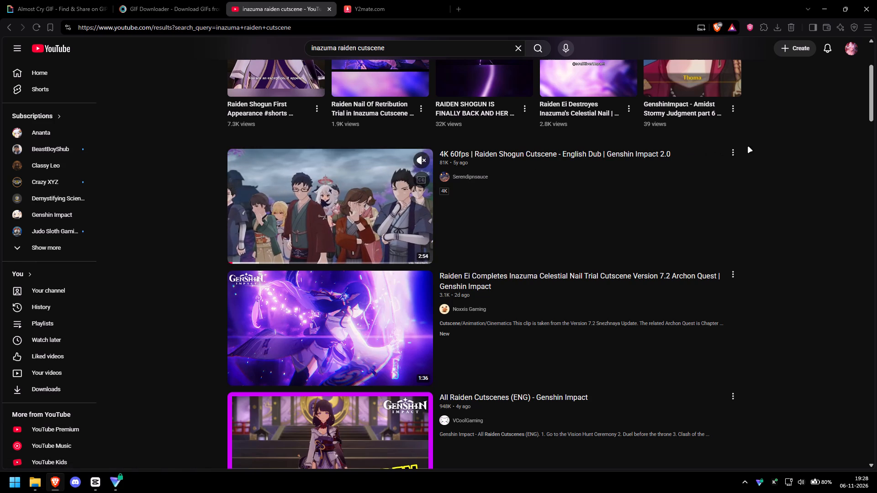
Copy the link of the "4K 60fps | Raiden Shogun Cutscene - English Dub | Genshin Impact 2.0" video and submit it to the y2mate downloader.
{"action": "left_click", "coordinate": [735, 147]}
{"action": "left_click", "coordinate": [753, 233]}
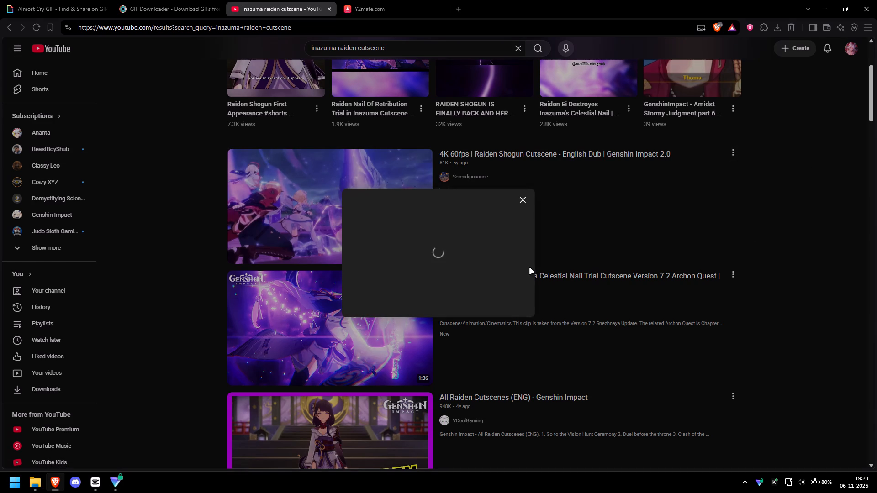
{"action": "left_click", "coordinate": [518, 298]}
{"action": "left_click", "coordinate": [354, 0]}
{"action": "left_click", "coordinate": [432, 125]}
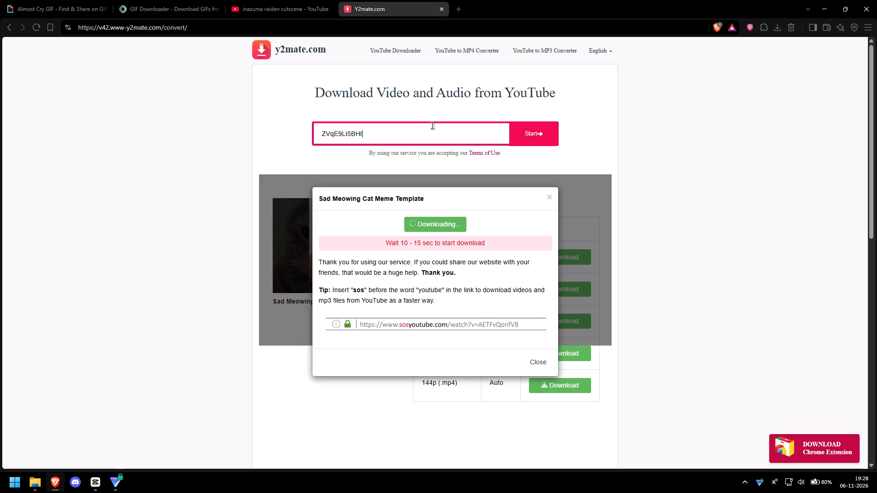
{"action": "key", "text": "ctrl+a"}
{"action": "key", "text": "ctrl+v"}
{"action": "left_click", "coordinate": [520, 136]}
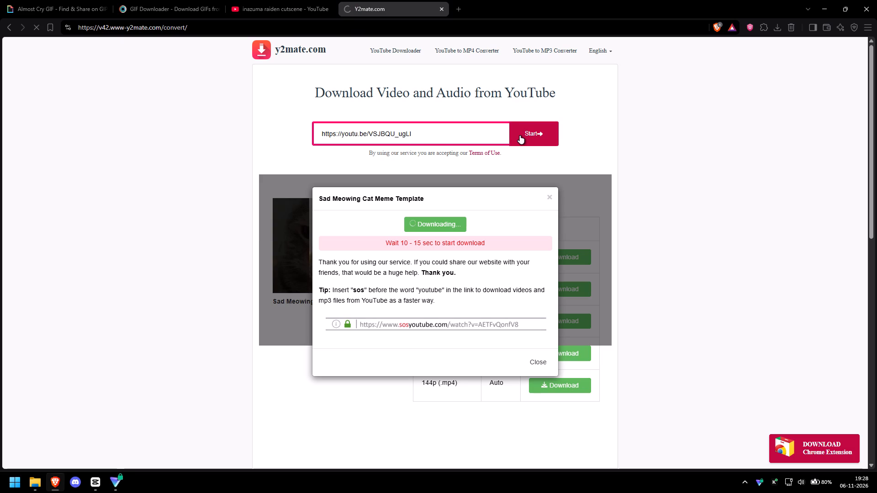